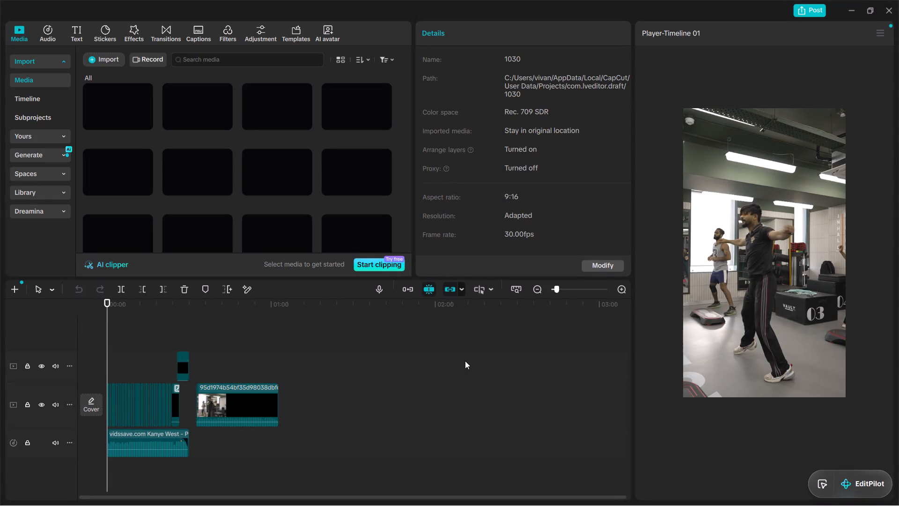
# Delete the separate 95d1974b54bf35d98038dbf… clip that sits after the gap at the end of the main video track.
pyautogui.click(224, 394)
pyautogui.press('BackSpace')
# Play the edit from the beginning and review the sequence of workout clips along the main track.
pyautogui.press('space')
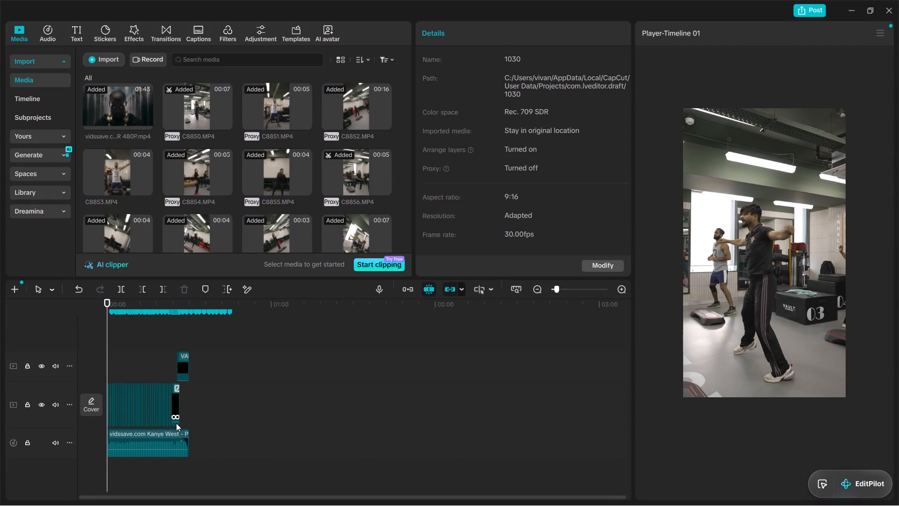
pyautogui.keyDown('ctrl'); pyautogui.scroll(20, 176, 423); pyautogui.keyUp('ctrl')
pyautogui.keyDown('ctrl'); pyautogui.scroll(11, 176, 423); pyautogui.keyUp('ctrl')
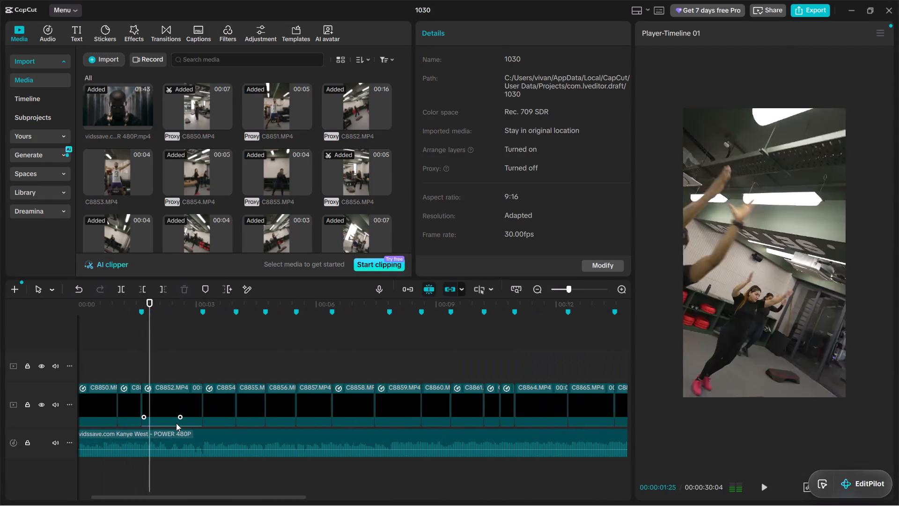
pyautogui.keyDown('alt'); pyautogui.scroll(5, 234, 357); pyautogui.keyUp('alt')
pyautogui.keyDown('alt'); pyautogui.scroll(-3, 234, 348); pyautogui.keyUp('alt')
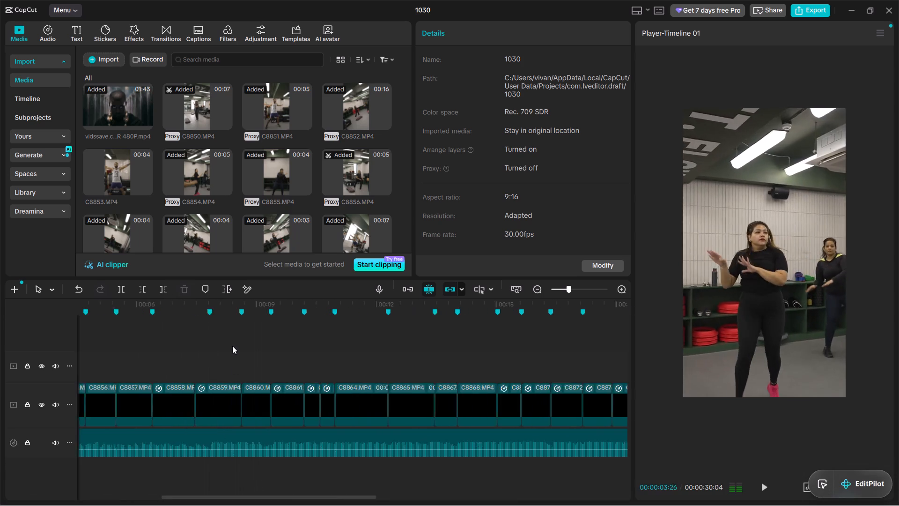
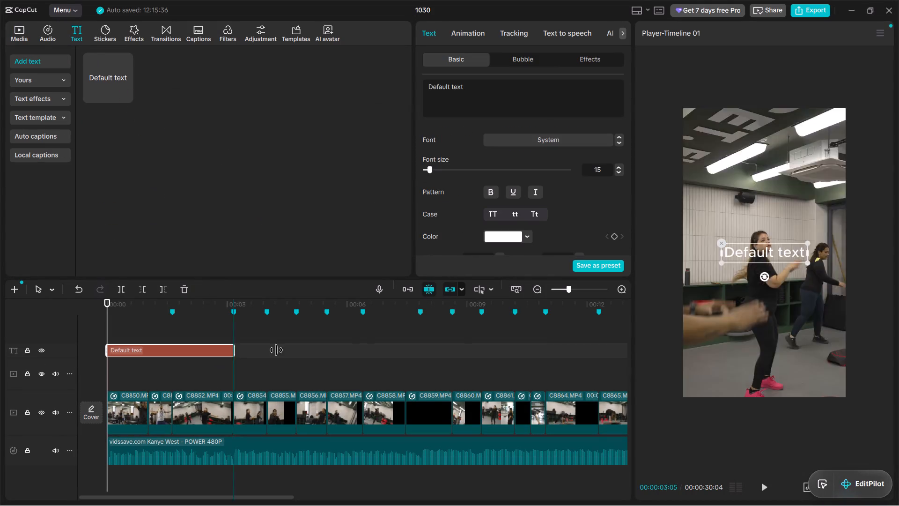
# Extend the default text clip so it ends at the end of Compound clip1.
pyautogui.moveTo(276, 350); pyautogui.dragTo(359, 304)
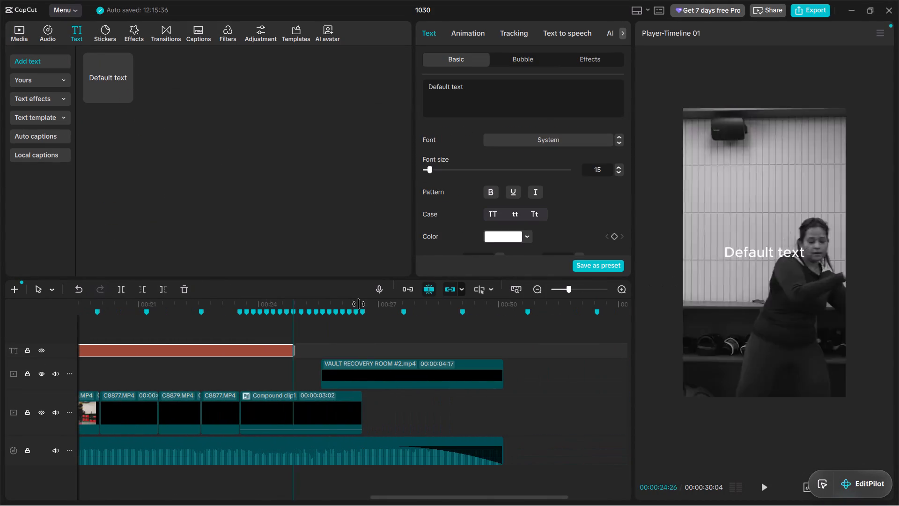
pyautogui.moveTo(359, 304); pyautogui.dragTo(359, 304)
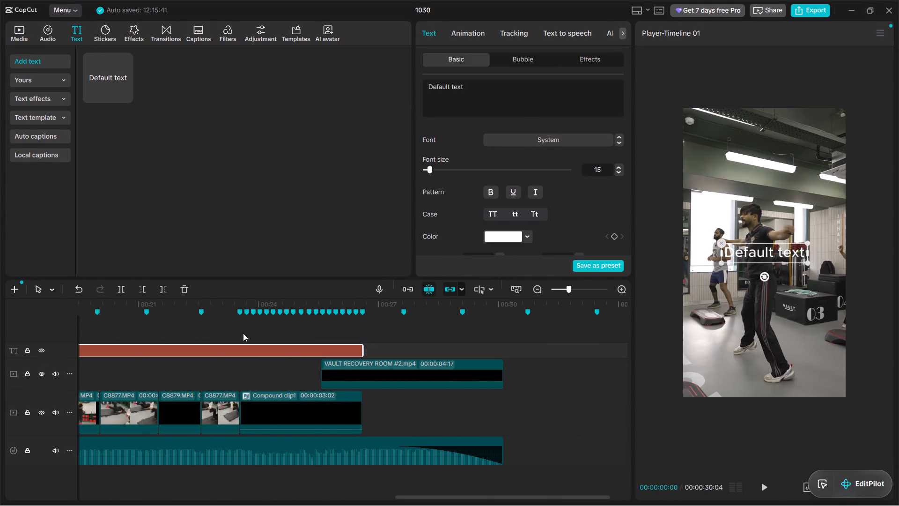
# Replace the default text's wording with the copied workout slogan lines, from POWER UP through HIIT & CORE AT VAULT SUSHANT LOK.
pyautogui.click(243, 332)
pyautogui.moveTo(243, 332); pyautogui.dragTo(0, 348)
pyautogui.press('space')
pyautogui.click(157, 349)
pyautogui.press('space')
pyautogui.click(508, 98)
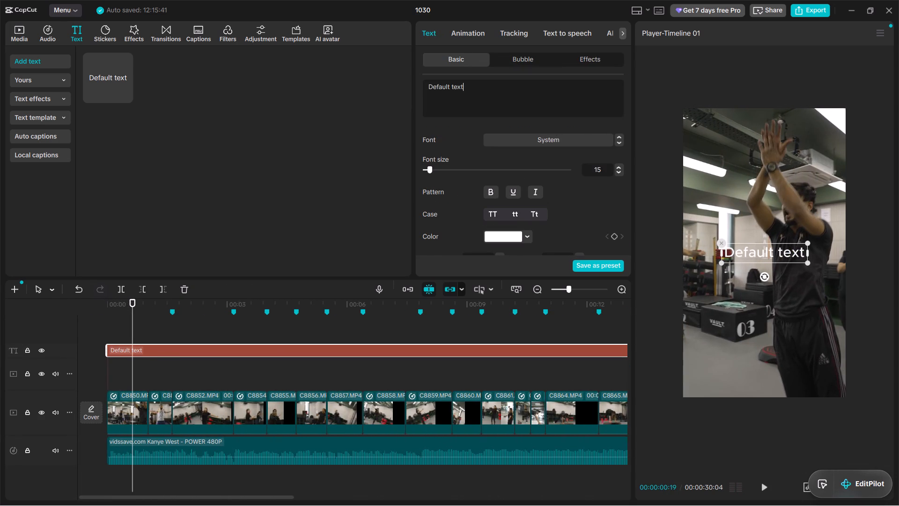
pyautogui.hotkey('ctrl', 'a')
pyautogui.hotkey('ctrl', 'v')
pyautogui.scroll(6, 490, 104)
pyautogui.scroll(-9, 490, 107)
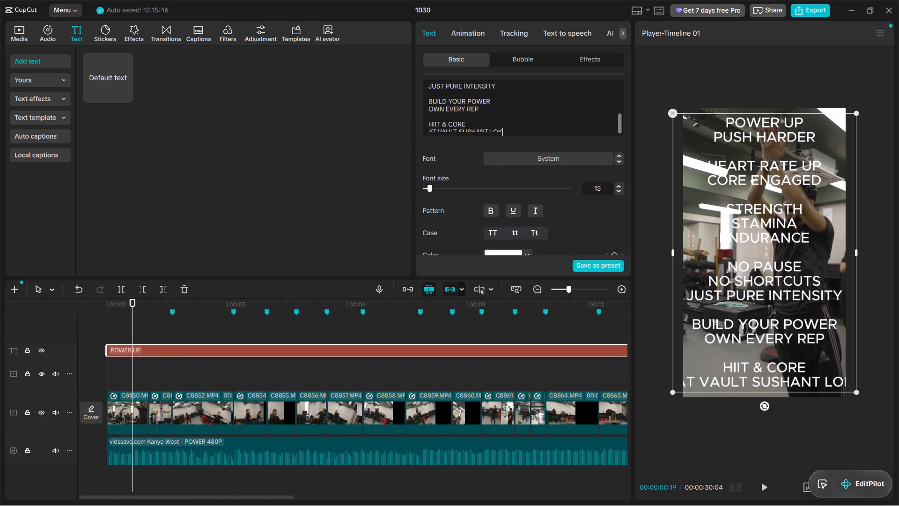
# Copy all the slogan lines from PUSH HARDER onward and delete them, leaving only POWER UP in the text.
pyautogui.moveTo(512, 128); pyautogui.dragTo(426, 85)
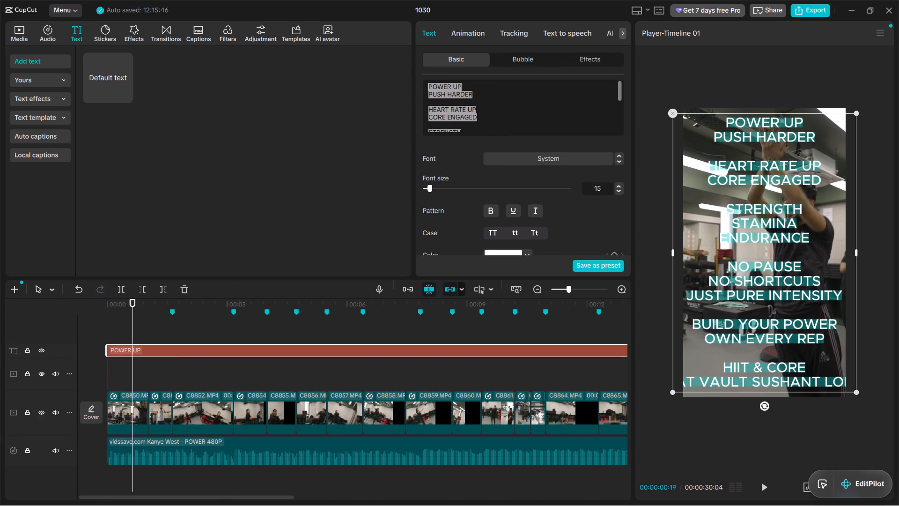
pyautogui.moveTo(426, 85); pyautogui.dragTo(423, 97)
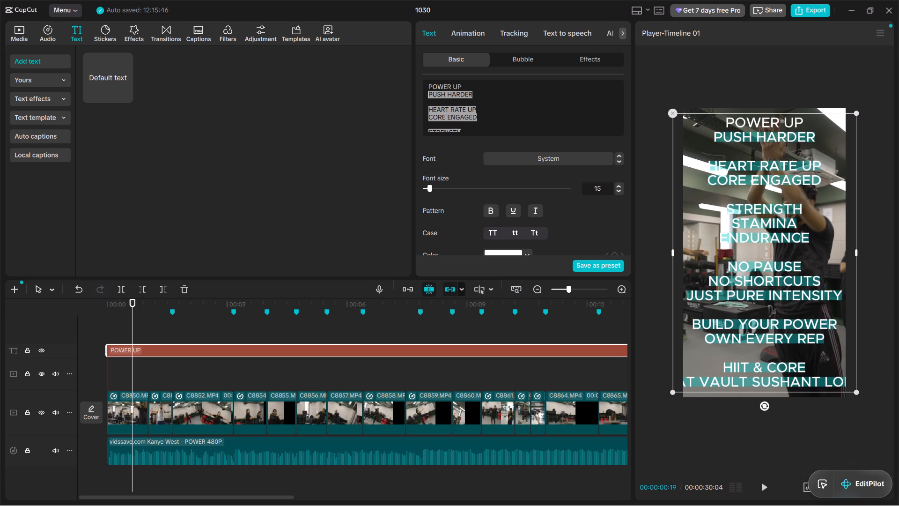
pyautogui.hotkey('ctrl', 'c')
pyautogui.press('BackSpace')
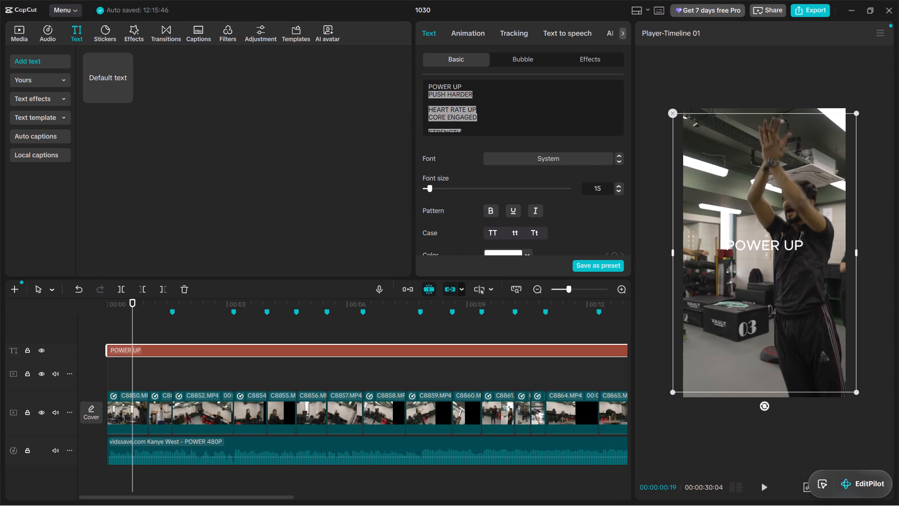
pyautogui.press('BackSpace')
pyautogui.click(470, 94)
# Search the fonts for neue and set the POWER UP text's font to NeuePowerTrial-Bold.
pyautogui.click(504, 138)
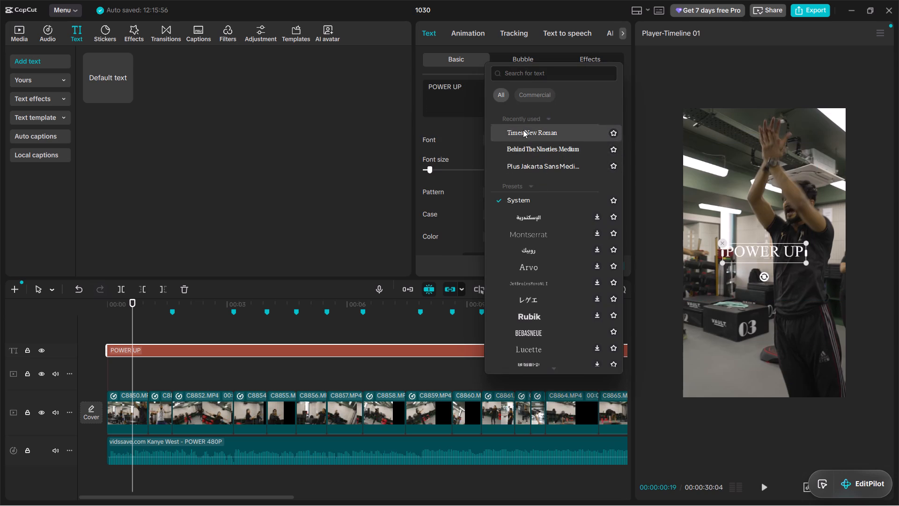
pyautogui.click(510, 71)
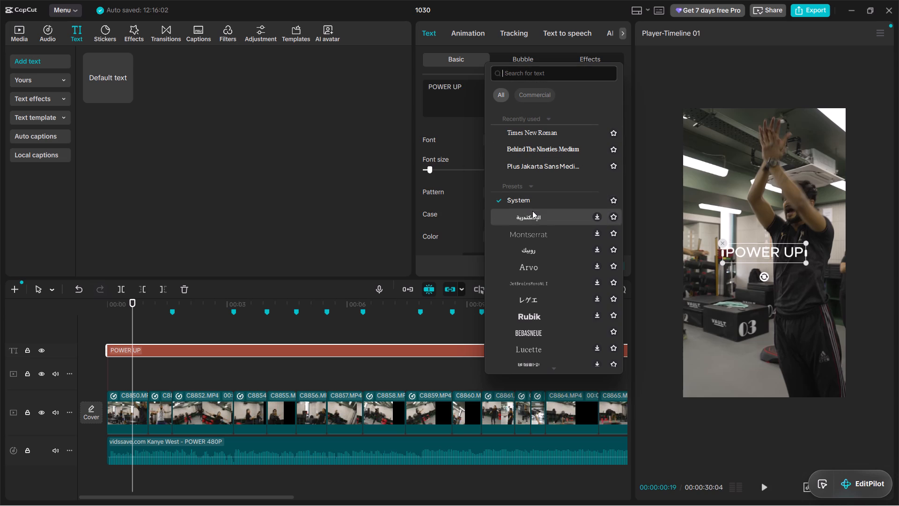
pyautogui.scroll(-5, 596, 206)
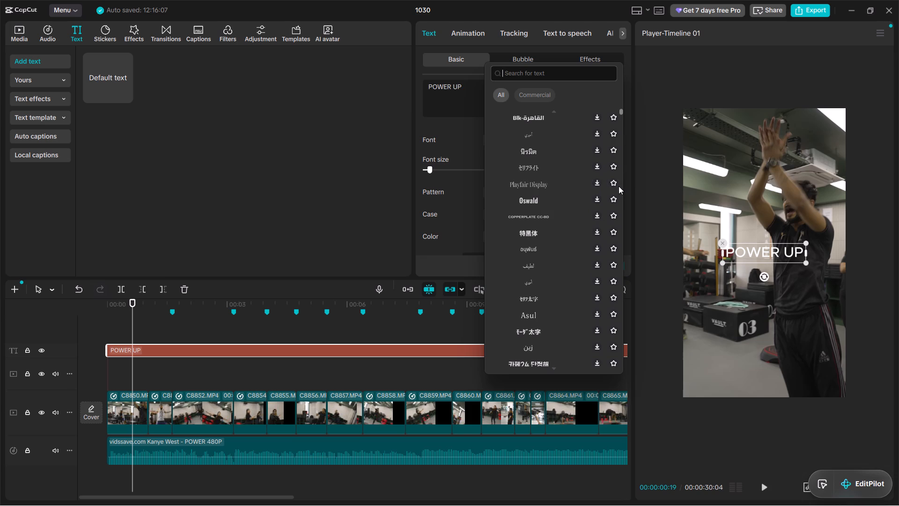
pyautogui.moveTo(619, 186); pyautogui.dragTo(609, 341)
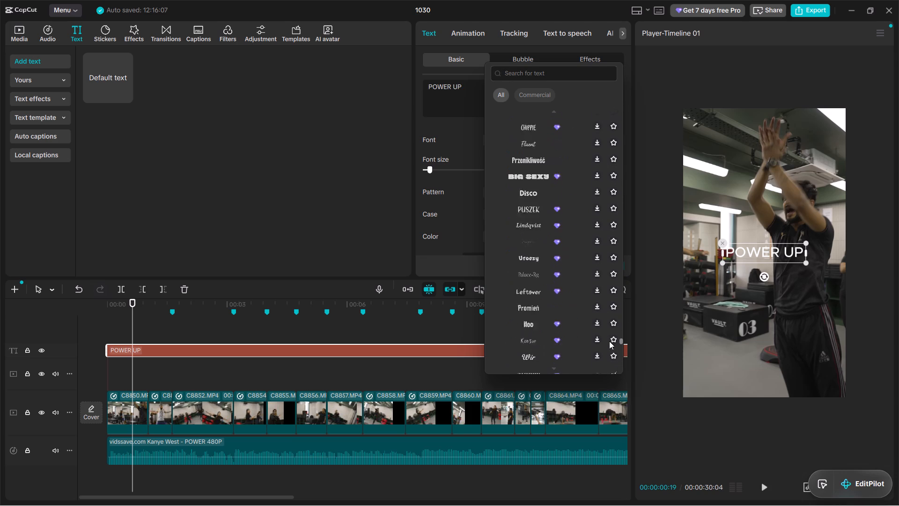
pyautogui.moveTo(609, 341); pyautogui.dragTo(619, 375)
pyautogui.scroll(8, 572, 293)
pyautogui.scroll(17, 572, 293)
pyautogui.scroll(5, 572, 293)
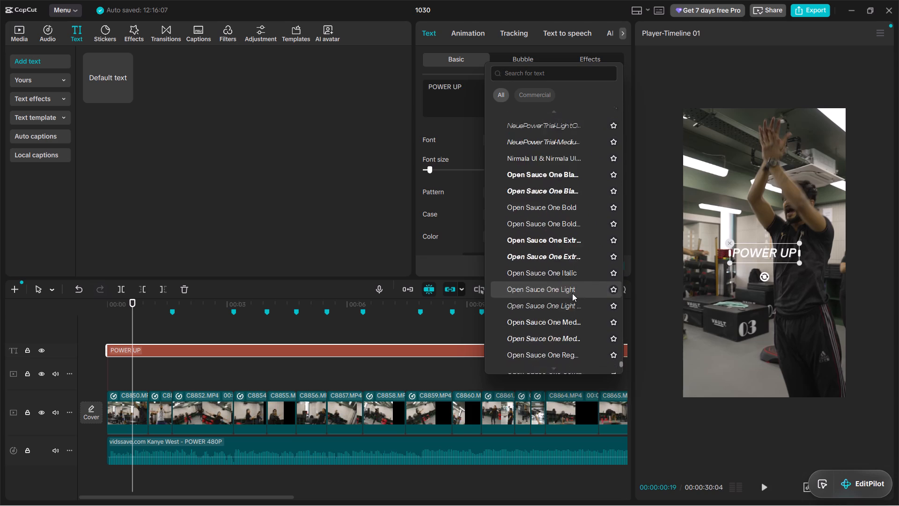
pyautogui.scroll(8, 572, 293)
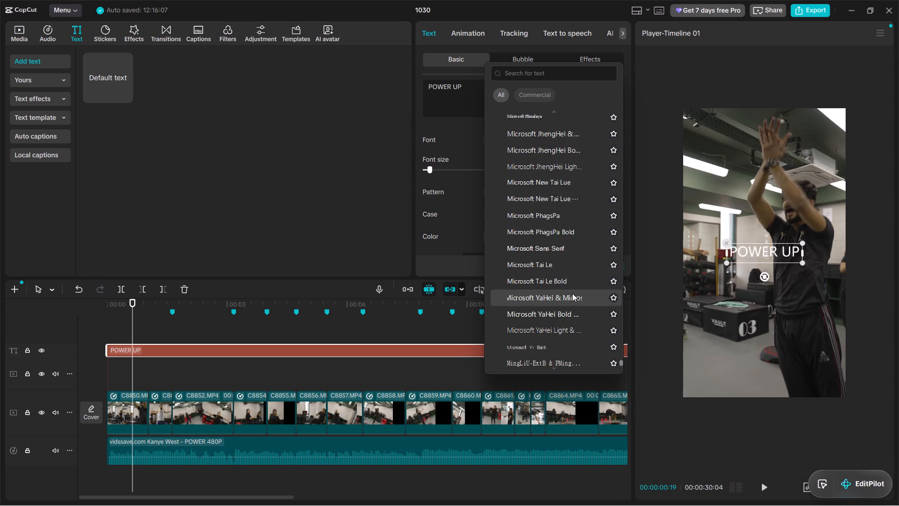
pyautogui.scroll(10, 572, 293)
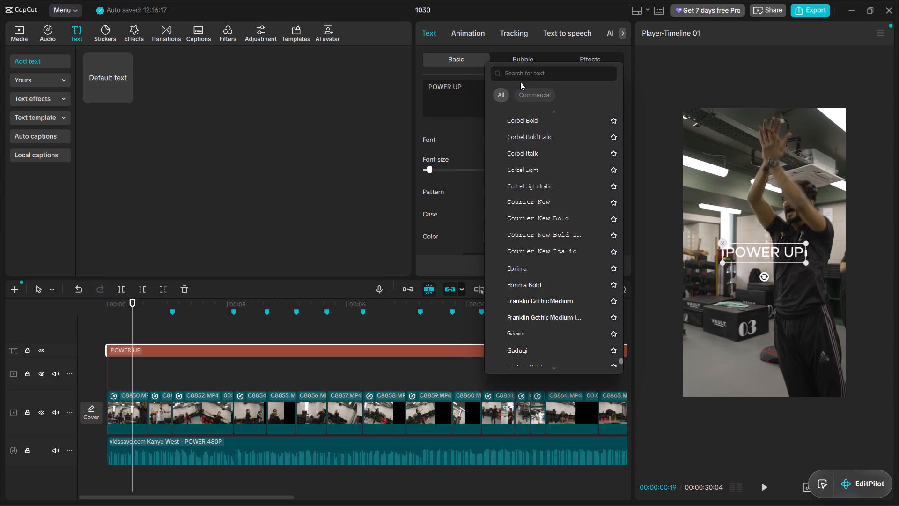
pyautogui.click(527, 73)
pyautogui.write('neue')
pyautogui.press('Return')
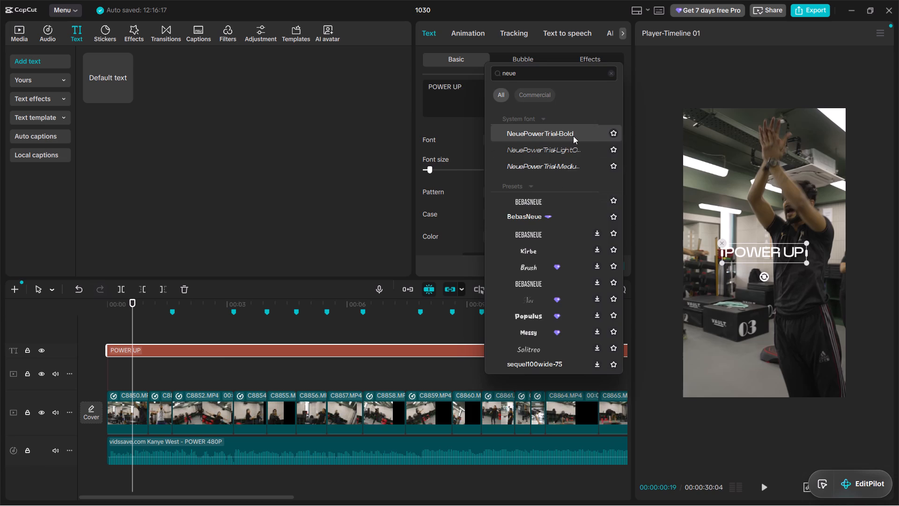
pyautogui.click(573, 136)
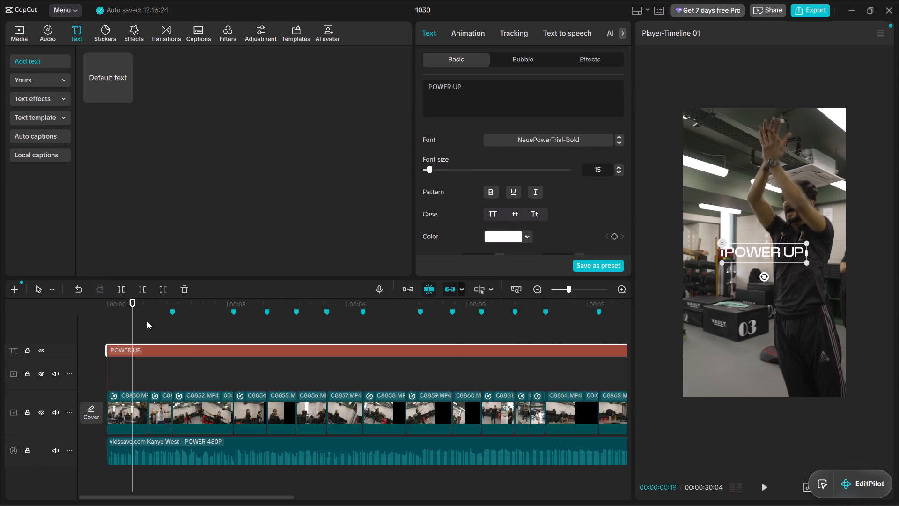
# Enlarge the POWER UP text slightly in the frame, keeping it centred.
pyautogui.click(147, 321)
pyautogui.moveTo(147, 320); pyautogui.dragTo(52, 298)
pyautogui.click(163, 354)
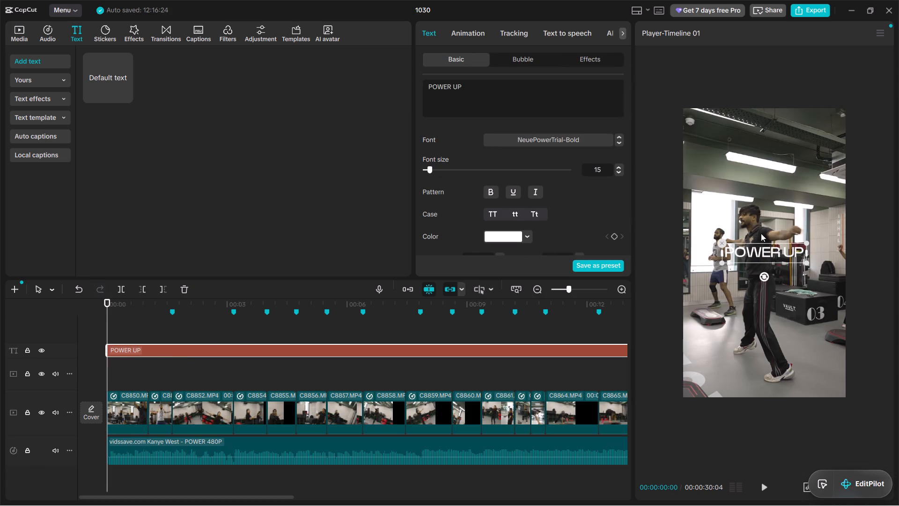
pyautogui.press('space')
pyautogui.press('space')
pyautogui.click(737, 251)
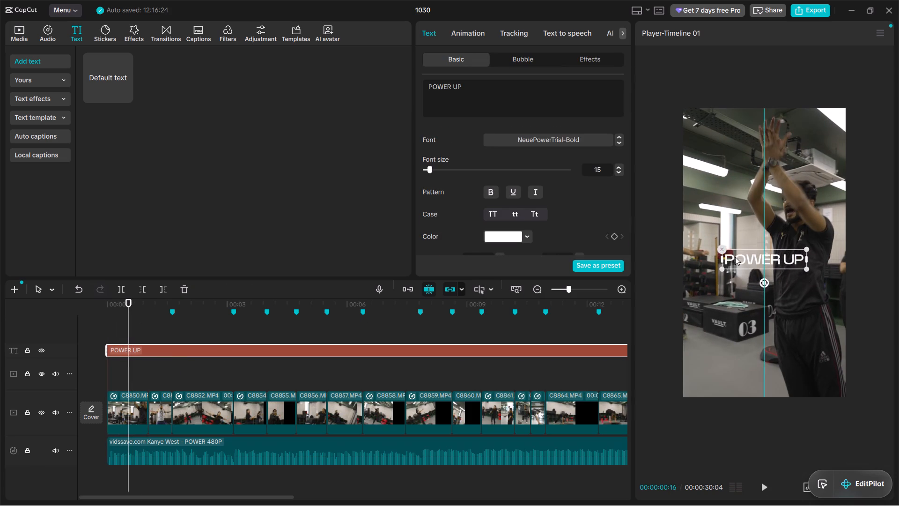
pyautogui.keyDown('ctrl'); pyautogui.scroll(2, 757, 255); pyautogui.keyUp('ctrl')
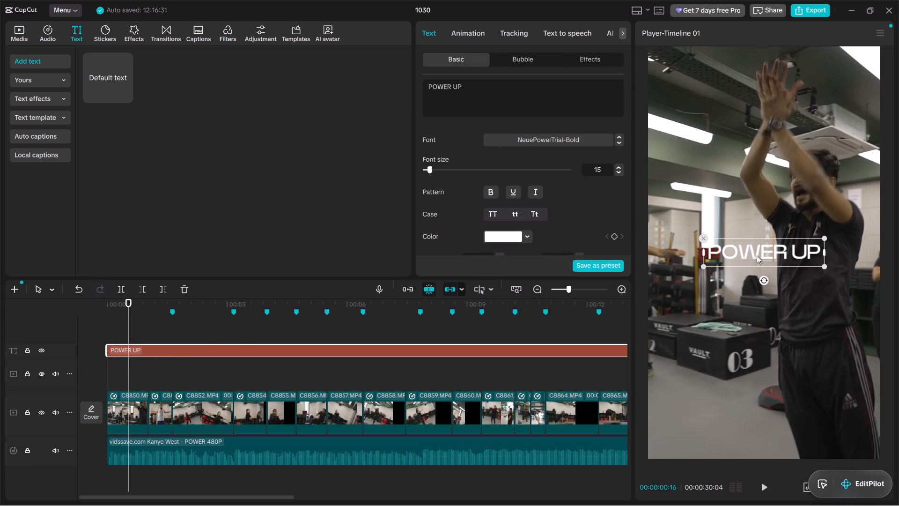
pyautogui.moveTo(703, 268); pyautogui.dragTo(695, 270)
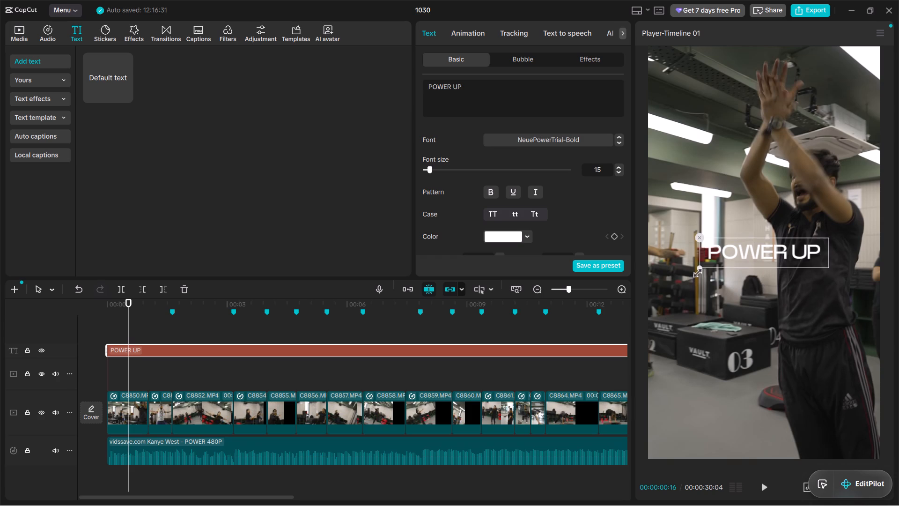
pyautogui.moveTo(695, 270); pyautogui.dragTo(698, 273)
pyautogui.click(175, 350)
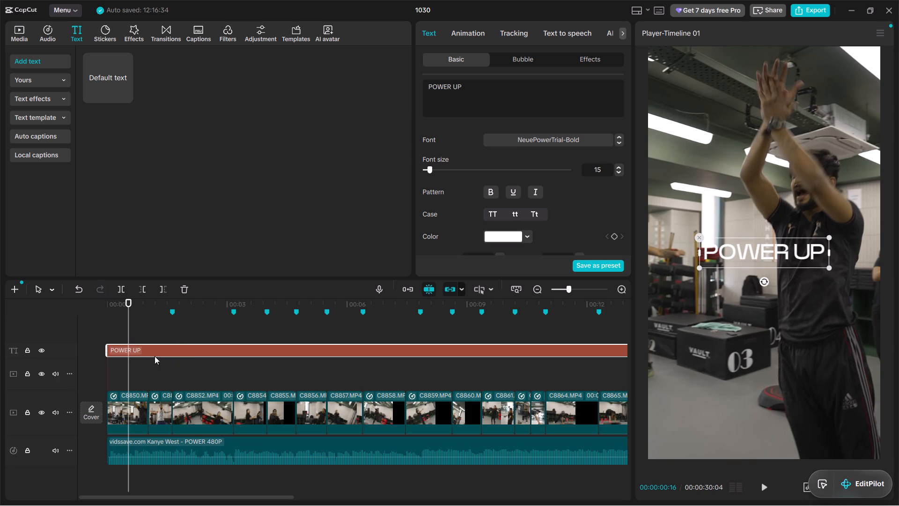
# Split the POWER UP text clip at 00:00:03:05 and delete the part after the cut.
pyautogui.click(118, 327)
pyautogui.moveTo(117, 327); pyautogui.dragTo(44, 303)
pyautogui.press('space')
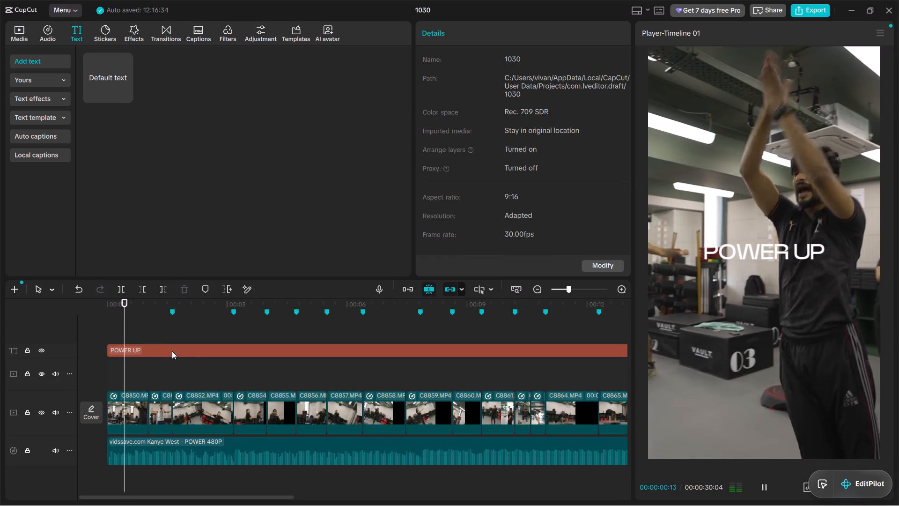
pyautogui.press('space')
pyautogui.click(176, 328)
pyautogui.moveTo(176, 328); pyautogui.dragTo(190, 331)
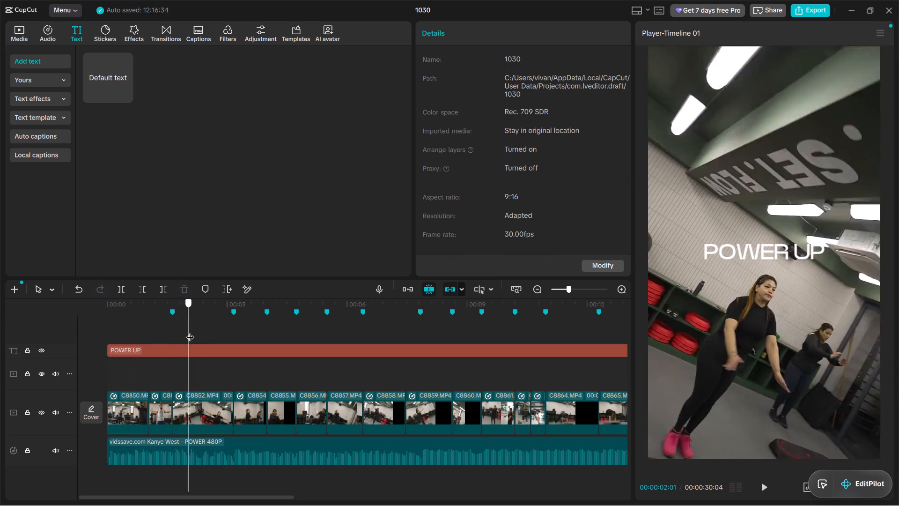
pyautogui.moveTo(190, 331); pyautogui.dragTo(236, 340)
pyautogui.keyDown('ctrl'); pyautogui.click(240, 351); pyautogui.keyUp('ctrl')
pyautogui.hotkey('ctrl', 'b')
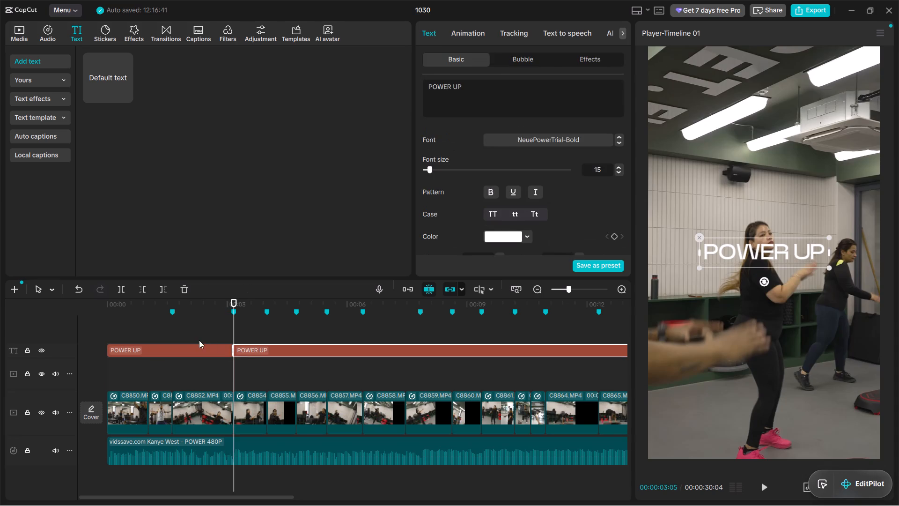
pyautogui.press('BackSpace')
# Play the opening from the start to review the POWER UP text over the first clips.
pyautogui.click(189, 328)
pyautogui.moveTo(189, 328); pyautogui.dragTo(75, 312)
pyautogui.press('space')
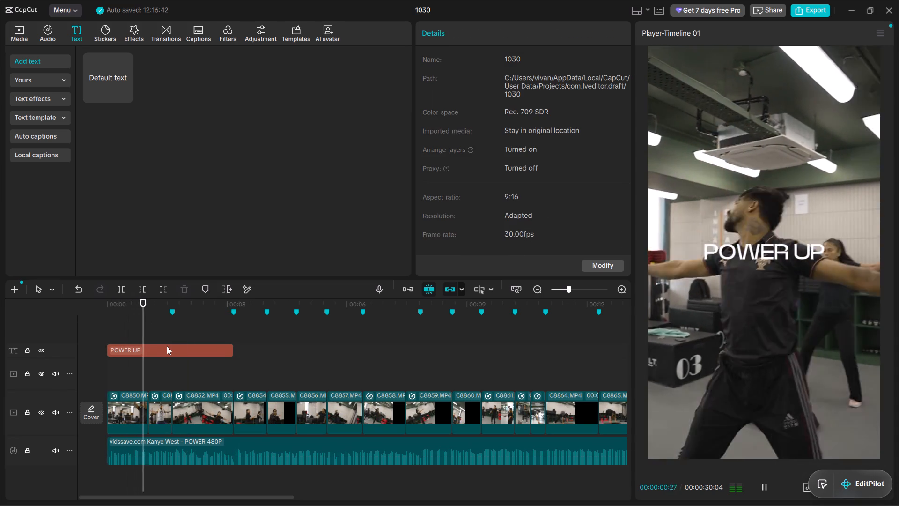
pyautogui.press('space')
pyautogui.press('space')
pyautogui.press('space')
pyautogui.click(148, 364)
pyautogui.moveTo(148, 364); pyautogui.dragTo(83, 349)
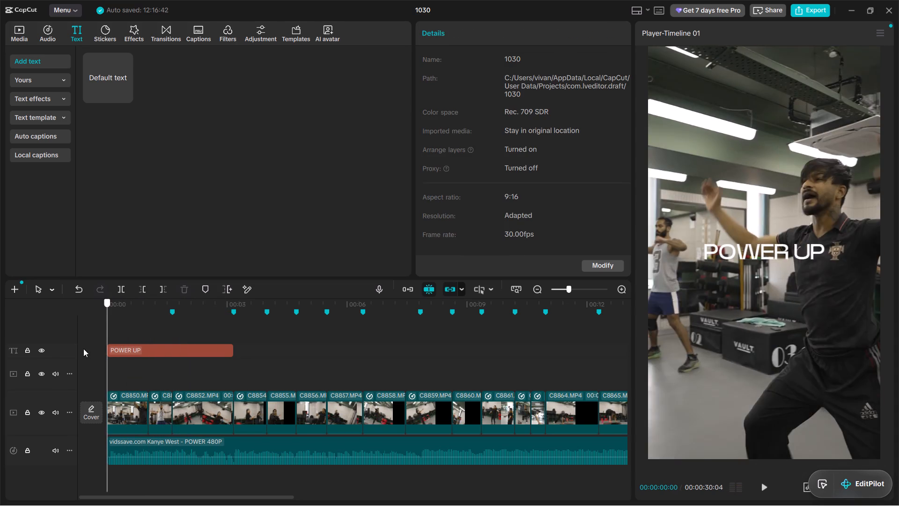
pyautogui.moveTo(83, 349); pyautogui.dragTo(84, 350)
pyautogui.click(127, 356)
pyautogui.press('space')
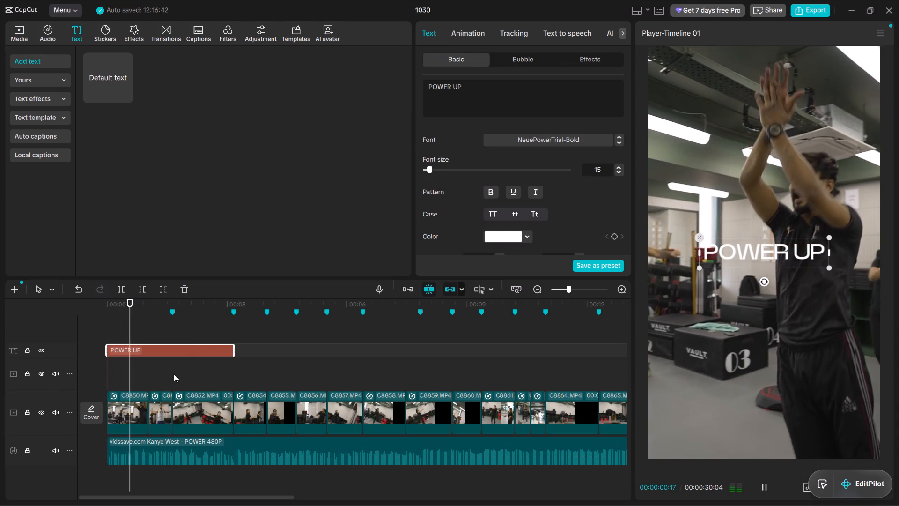
pyautogui.press('space')
pyautogui.press('space')
# Duplicate the POWER UP text clip onto a separate text track, starting at 00:00:01:01 where the second video clip begins.
pyautogui.click(147, 371)
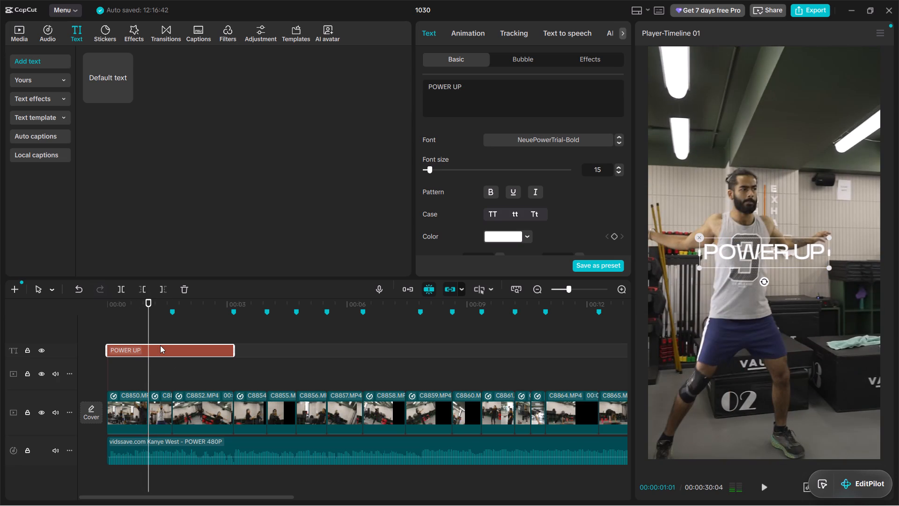
pyautogui.hotkey('ctrl', 'c')
pyautogui.hotkey('ctrl', 'v')
pyautogui.click(162, 352)
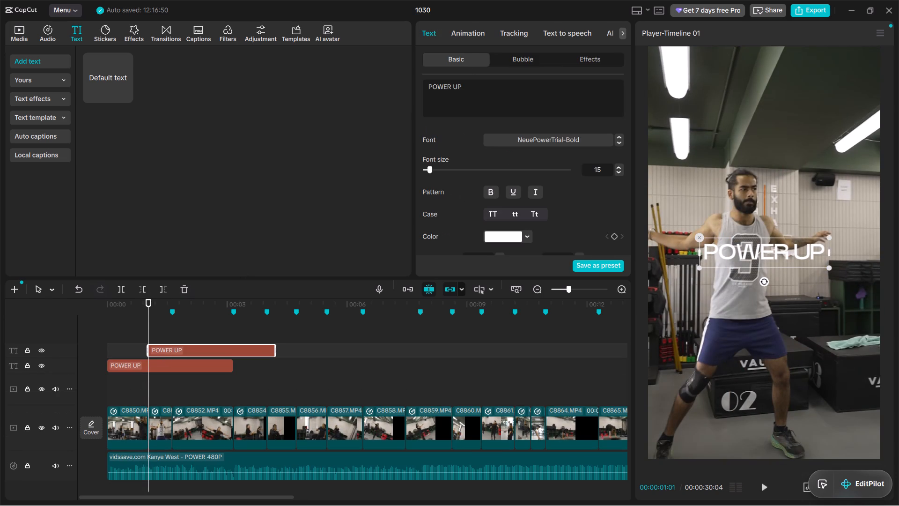
# Replace the duplicated text's wording with the copied slogan lines and delete everything after PUSH HARDER.
pyautogui.keyDown('ctrl'); pyautogui.click(463, 88); pyautogui.keyUp('ctrl')
pyautogui.hotkey('ctrl', 'a')
pyautogui.hotkey('ctrl', 'v')
pyautogui.scroll(11, 479, 120)
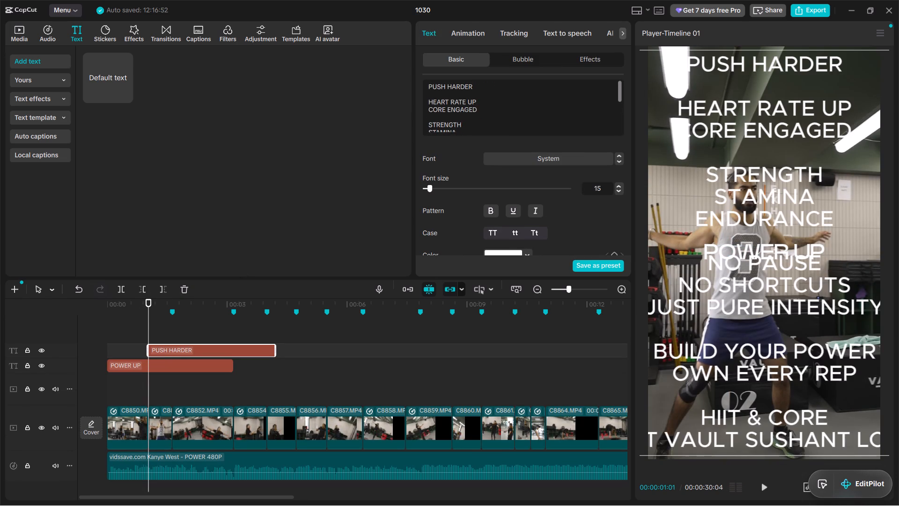
pyautogui.moveTo(486, 102); pyautogui.dragTo(397, 192)
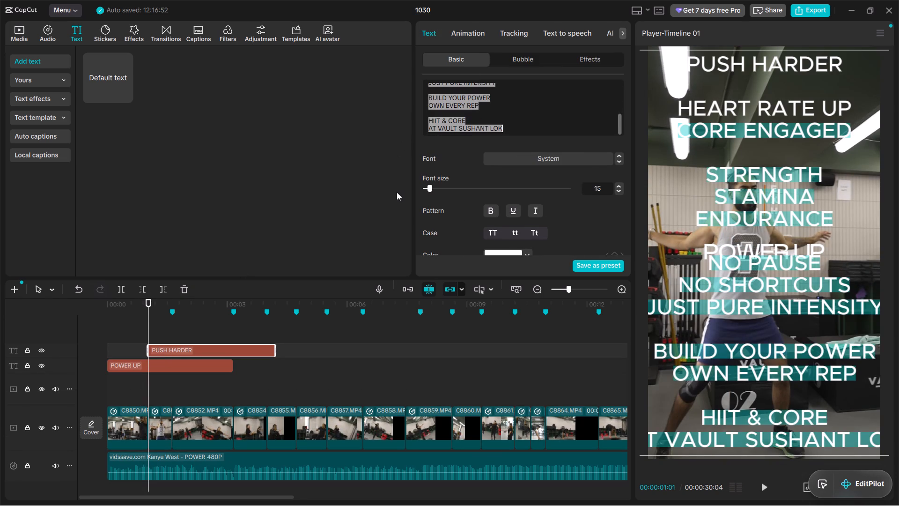
pyautogui.press('BackSpace')
pyautogui.moveTo(490, 103); pyautogui.dragTo(413, 103)
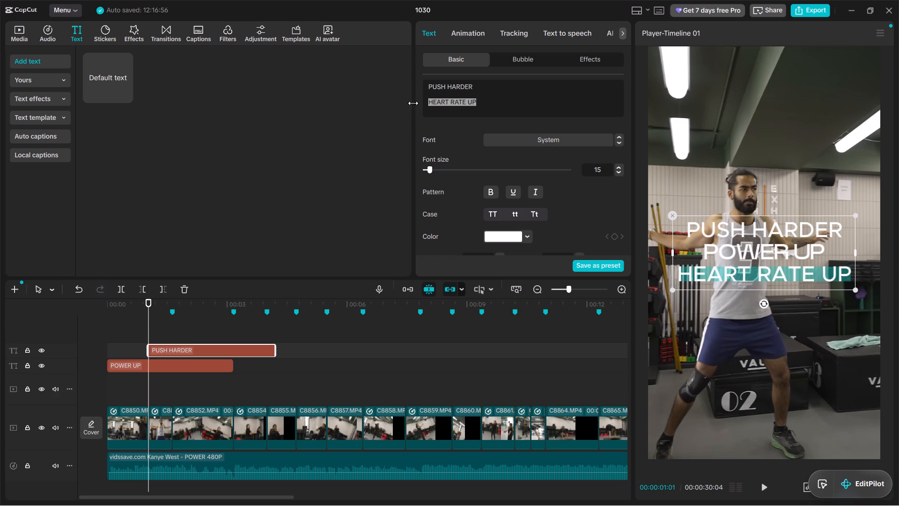
pyautogui.moveTo(413, 103); pyautogui.dragTo(413, 103)
pyautogui.press('BackSpace')
pyautogui.press('BackSpace')
pyautogui.press('BackSpace')
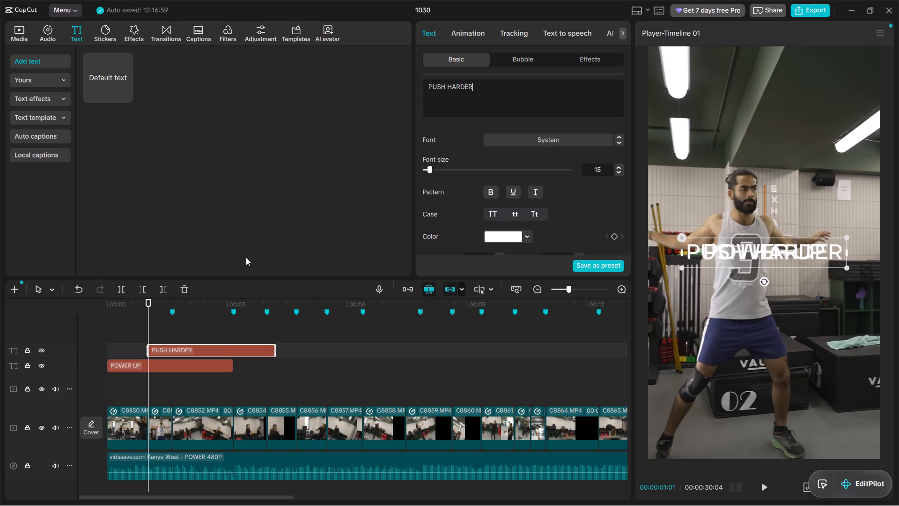
# Play the opening from the start to check the PUSH HARDER text against the POWER UP text.
pyautogui.click(173, 340)
pyautogui.moveTo(173, 340); pyautogui.dragTo(98, 313)
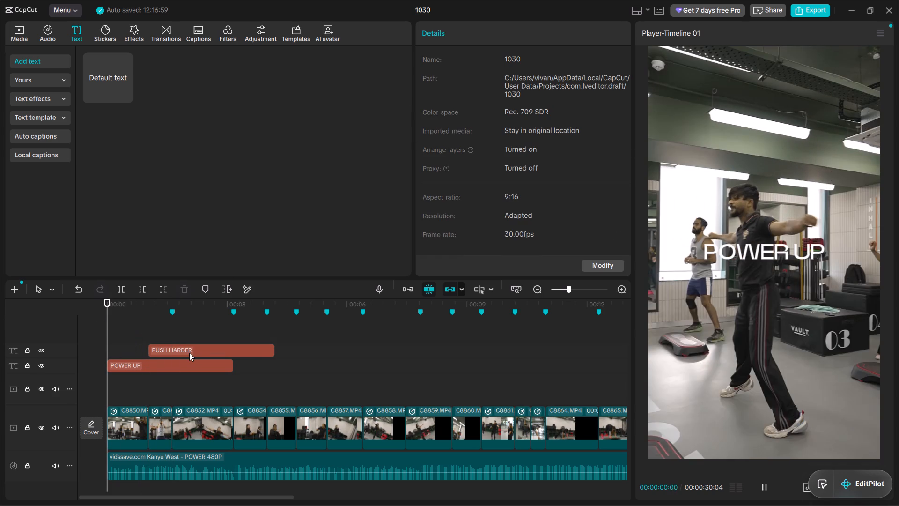
pyautogui.press('space')
pyautogui.press('space')
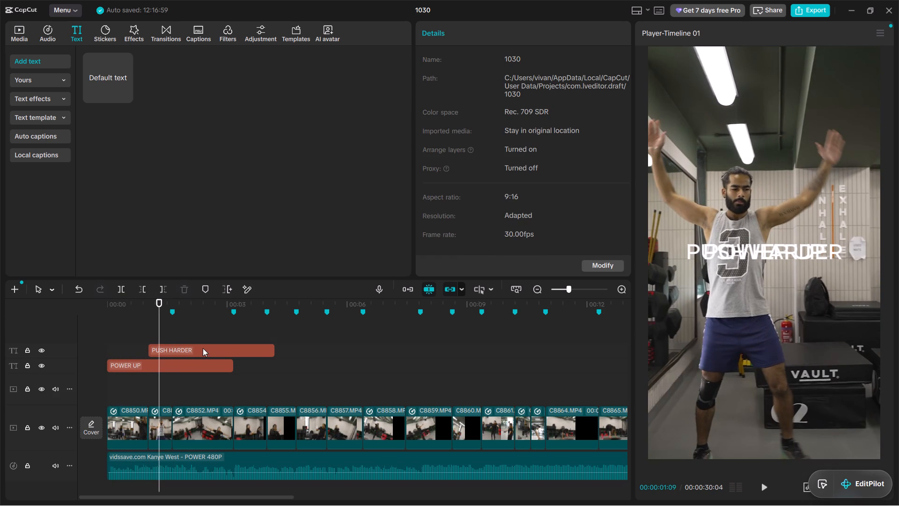
# Move the PUSH HARDER text directly below the POWER UP text in the frame.
pyautogui.click(203, 348)
pyautogui.moveTo(721, 253); pyautogui.dragTo(719, 273)
# Apply the fourth preset style, white lettering with a shadow, to both the PUSH HARDER and POWER UP texts.
pyautogui.scroll(-3, 537, 231)
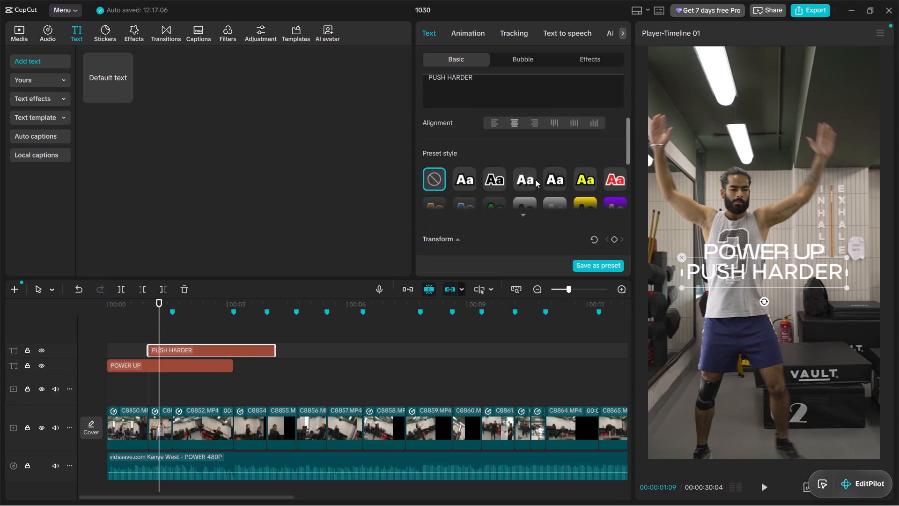
pyautogui.click(524, 178)
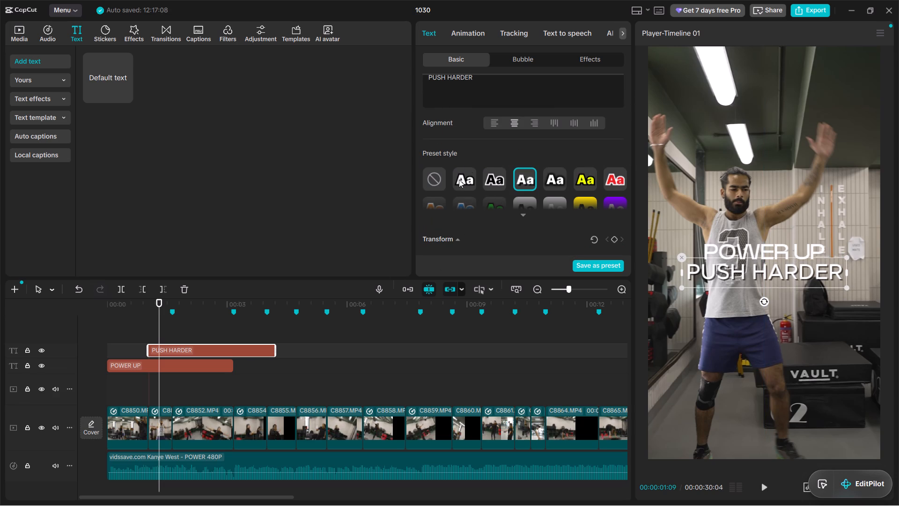
pyautogui.click(227, 360)
pyautogui.click(532, 173)
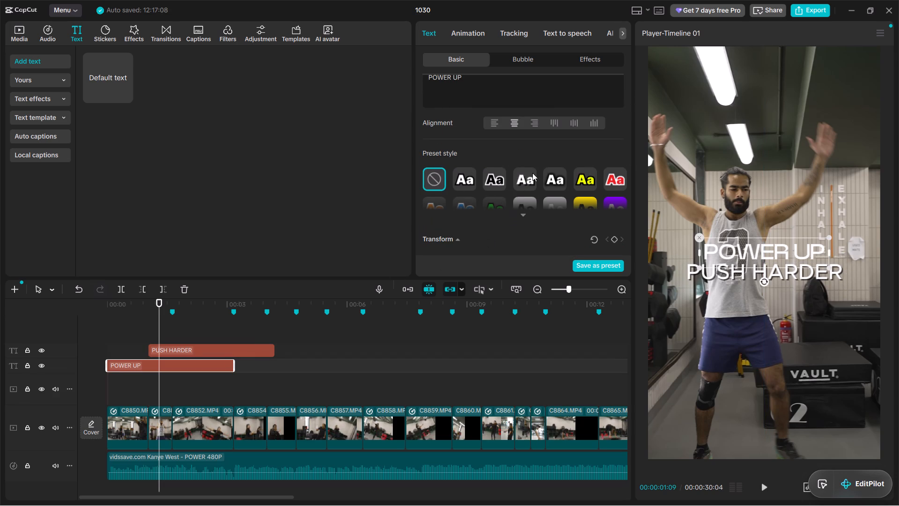
# Play the opening from the start to review the stacked, restyled POWER UP and PUSH HARDER texts.
pyautogui.click(154, 327)
pyautogui.moveTo(153, 327); pyautogui.dragTo(86, 319)
pyautogui.press('space')
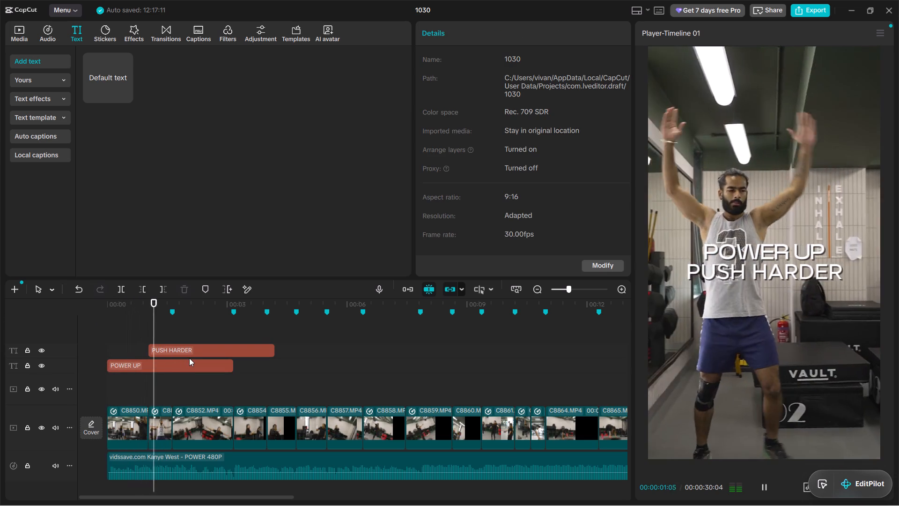
pyautogui.press('space')
# Give the POWER UP text the Text Fill entrance animation with a duration of 1.0 s.
pyautogui.click(167, 359)
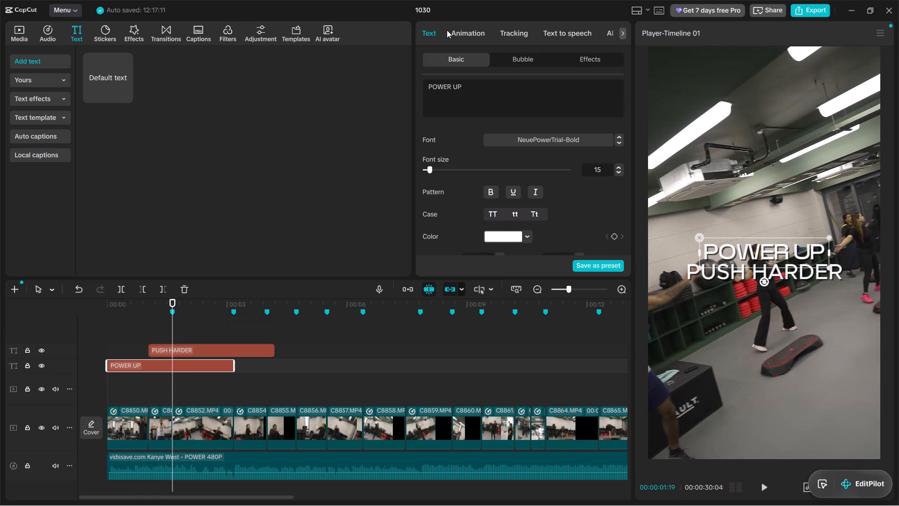
pyautogui.moveTo(456, 27); pyautogui.dragTo(461, 27)
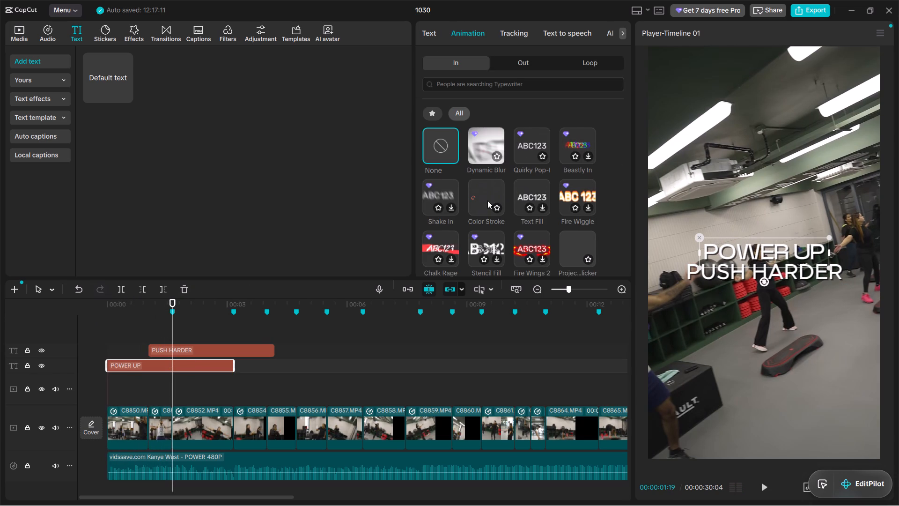
pyautogui.click(533, 191)
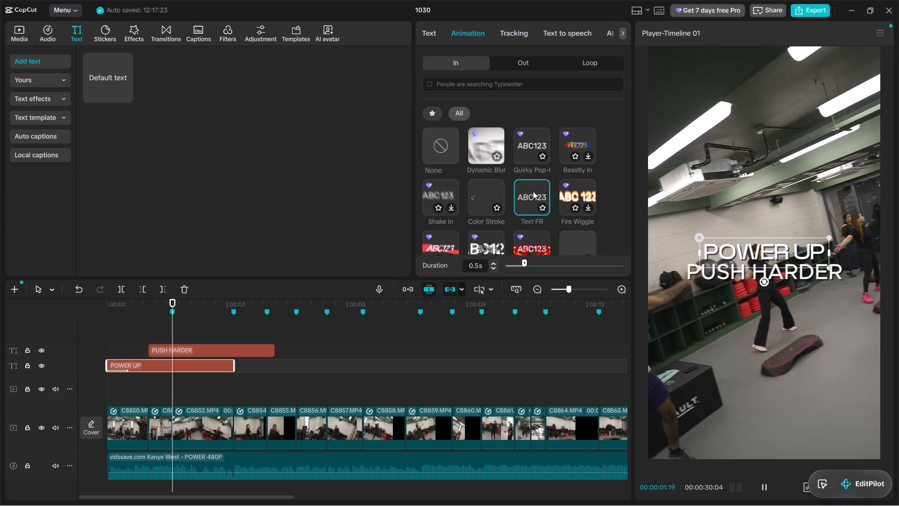
pyautogui.moveTo(534, 266); pyautogui.dragTo(544, 266)
pyautogui.scroll(-1, 511, 189)
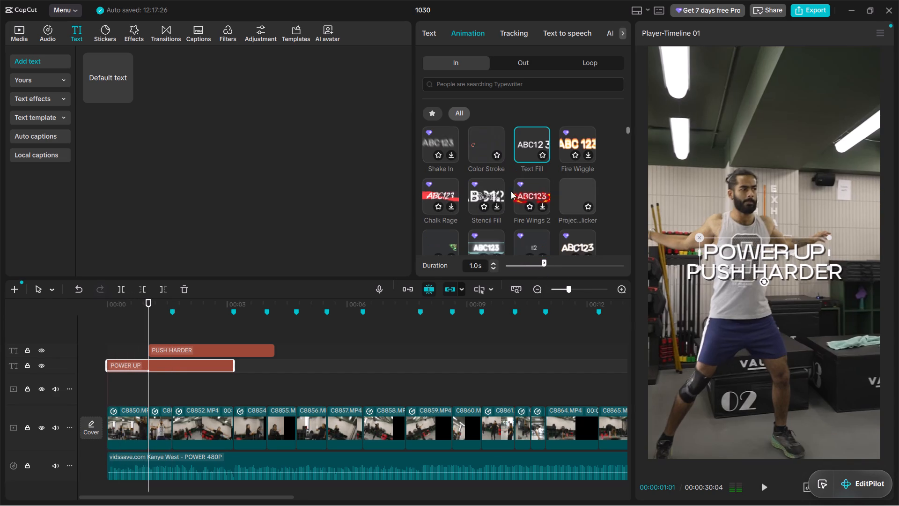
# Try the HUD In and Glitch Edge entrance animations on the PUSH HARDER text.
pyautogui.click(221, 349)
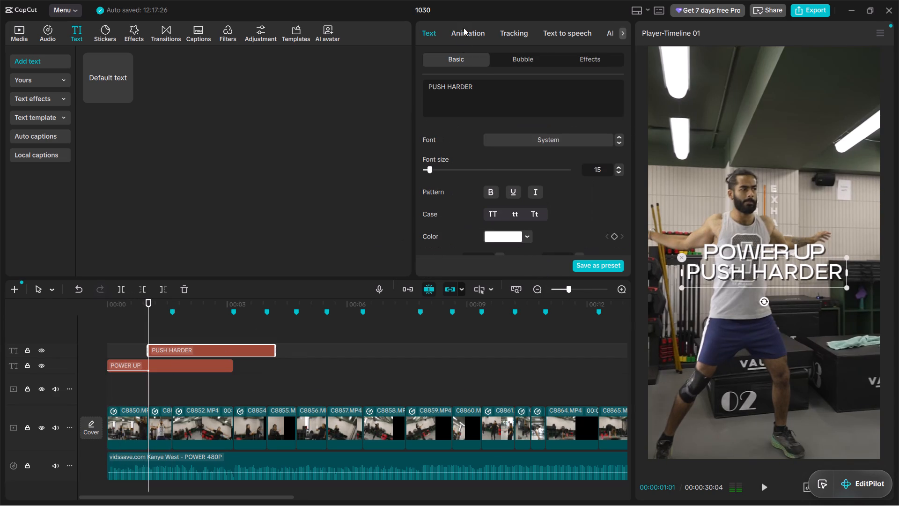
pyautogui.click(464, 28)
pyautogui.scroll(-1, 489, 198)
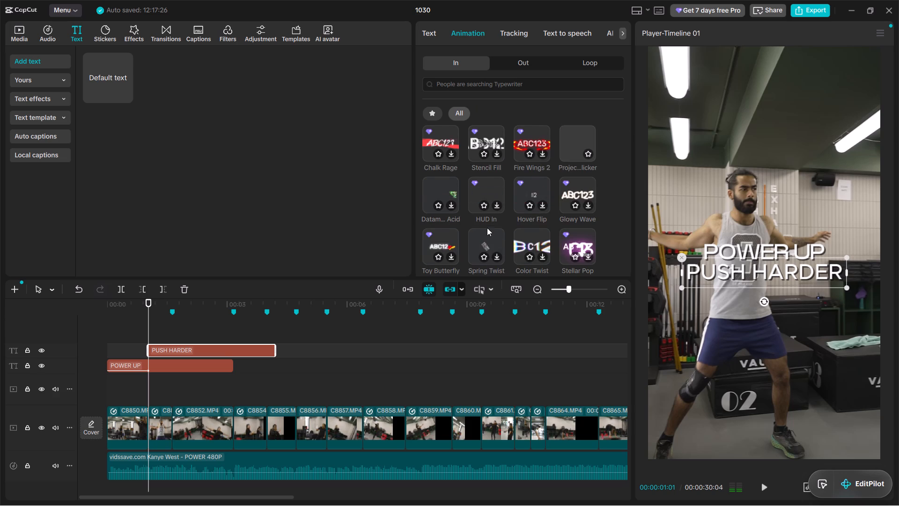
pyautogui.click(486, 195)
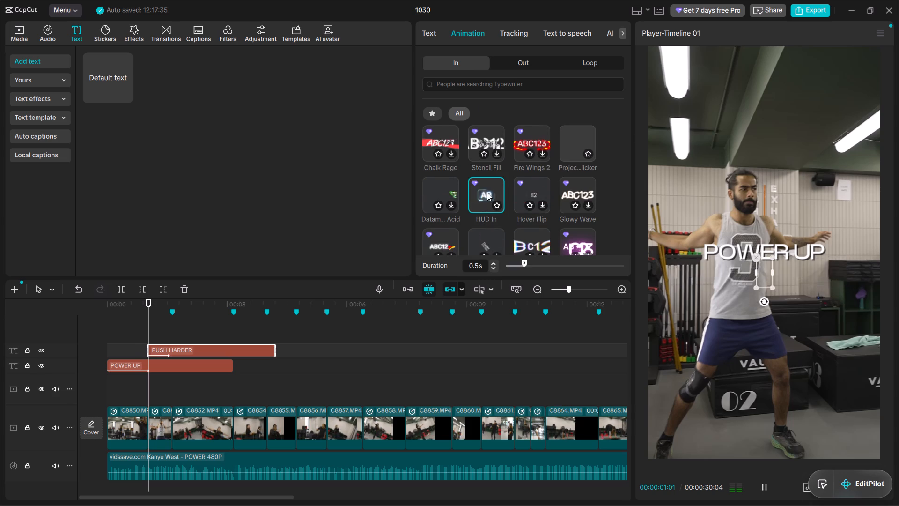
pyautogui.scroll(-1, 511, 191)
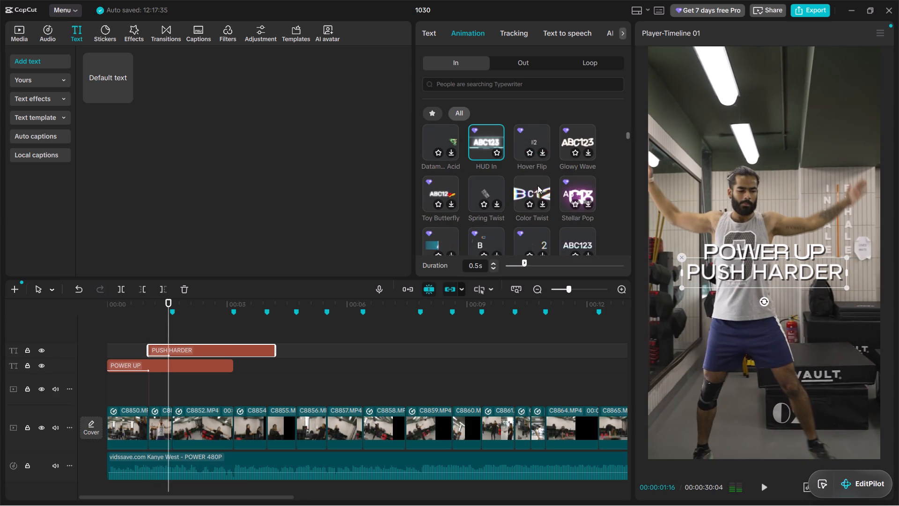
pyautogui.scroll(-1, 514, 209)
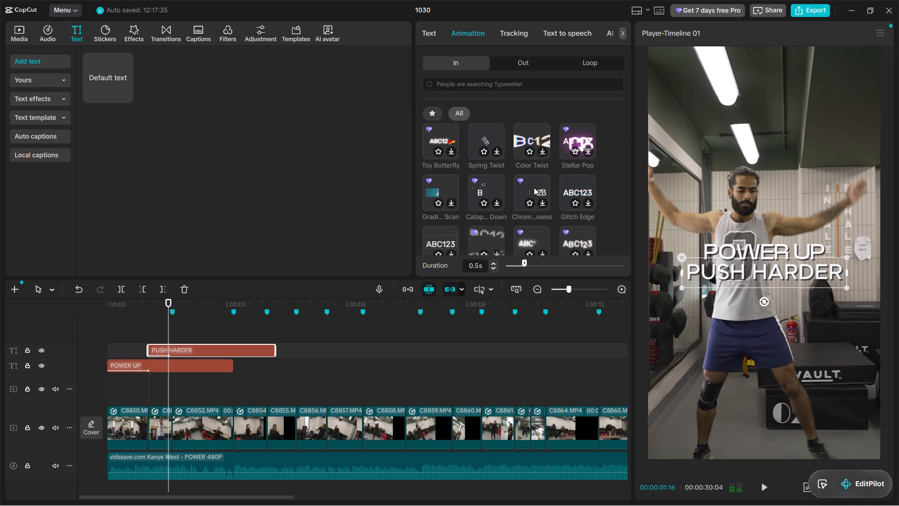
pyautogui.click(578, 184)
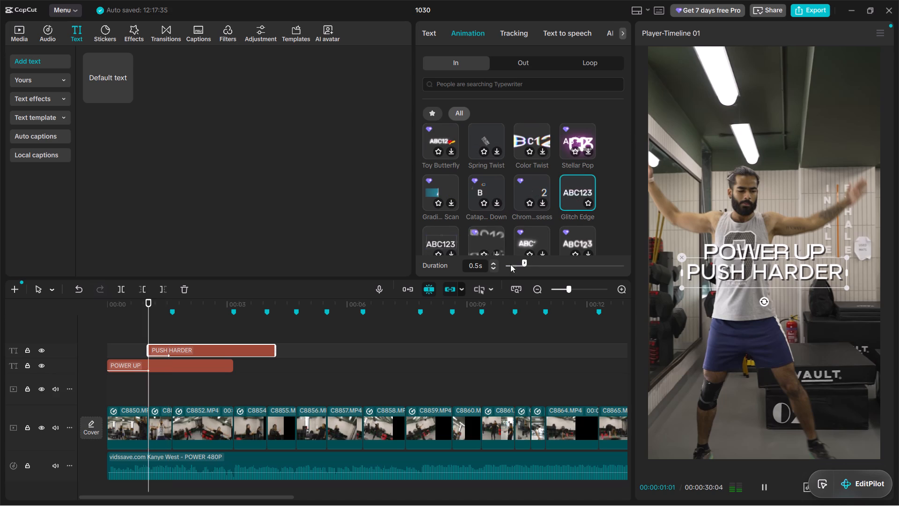
# Give the PUSH HARDER text the ABC123 entrance animation directly below LED P...ction, with a duration of 1.0 s.
pyautogui.scroll(-2, 520, 214)
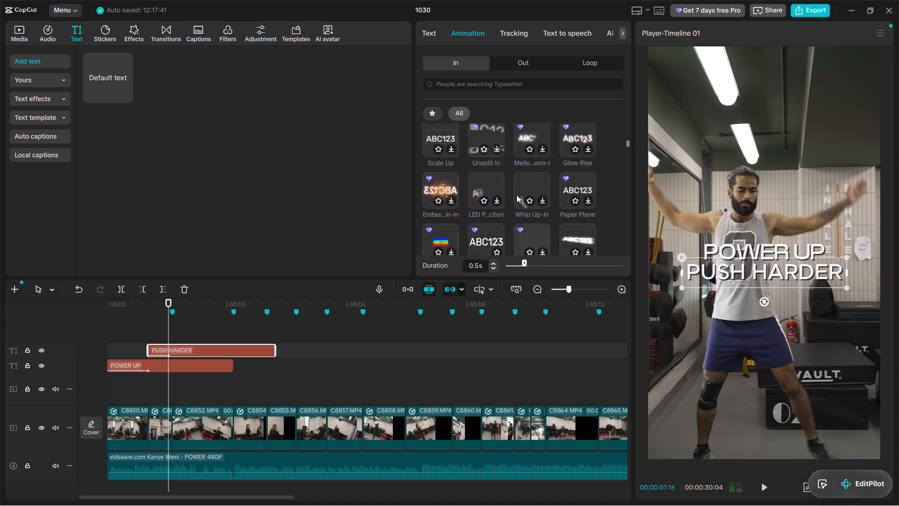
pyautogui.click(486, 231)
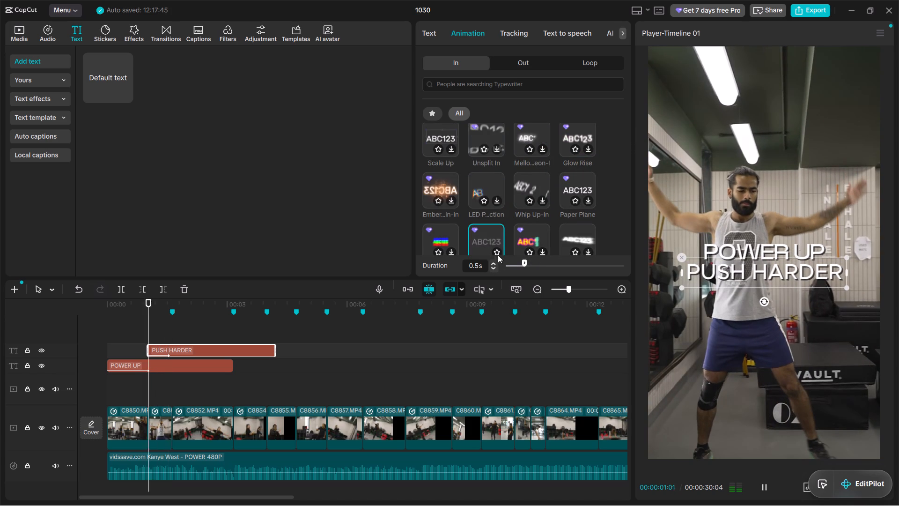
pyautogui.moveTo(525, 265); pyautogui.dragTo(541, 268)
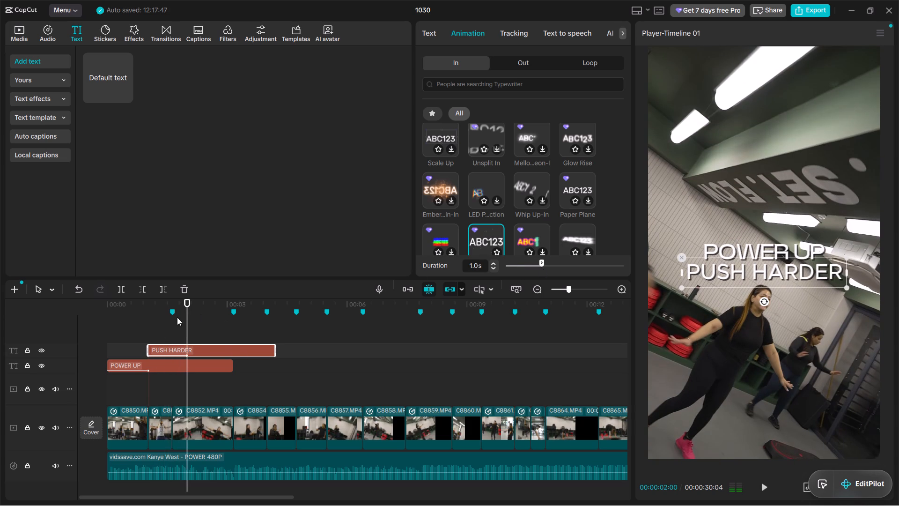
# Play the opening from the start to review both text animations up to the end of POWER UP.
pyautogui.click(154, 324)
pyautogui.moveTo(154, 324); pyautogui.dragTo(7, 313)
pyautogui.press('space')
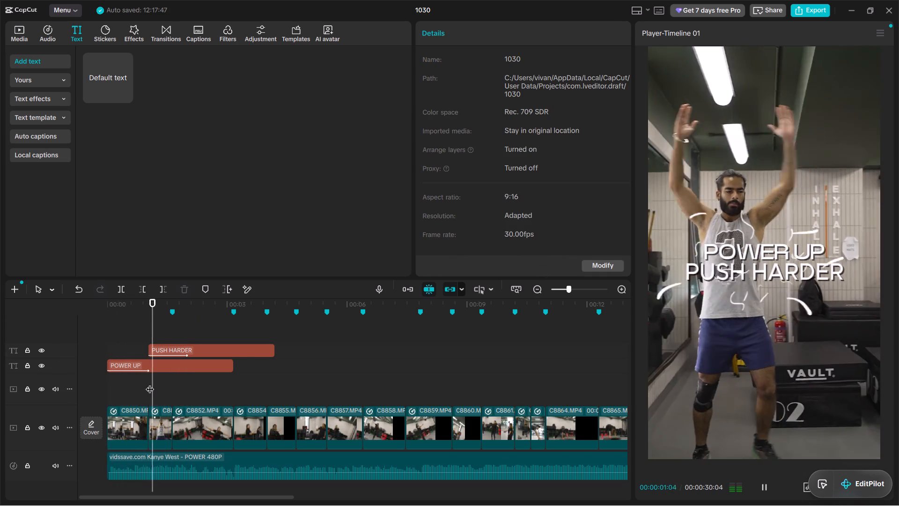
pyautogui.keyDown('ctrl'); pyautogui.scroll(8, 151, 383); pyautogui.keyUp('ctrl')
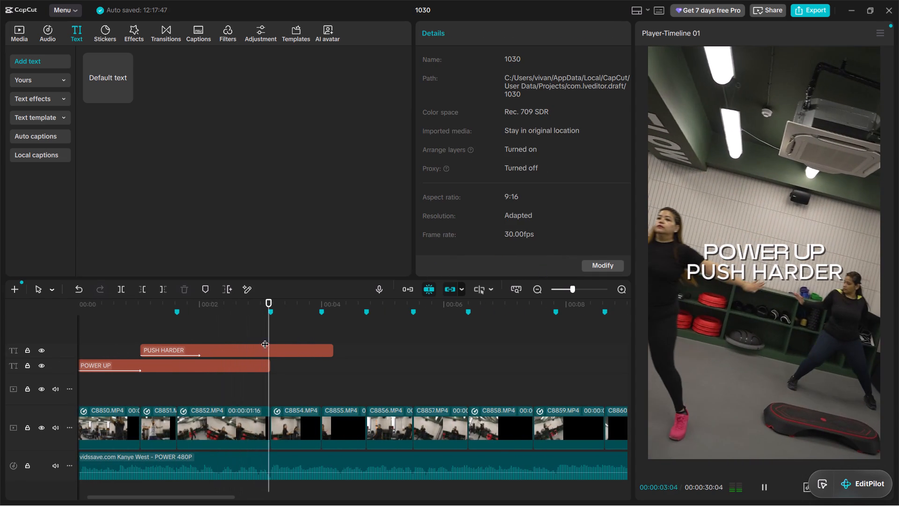
pyautogui.press('space')
# Split the PUSH HARDER text clip at 00:00:03:05, where POWER UP ends, and delete the part after the cut.
pyautogui.click(273, 335)
pyautogui.click(270, 335)
pyautogui.click(278, 350)
pyautogui.hotkey('ctrl', 'b')
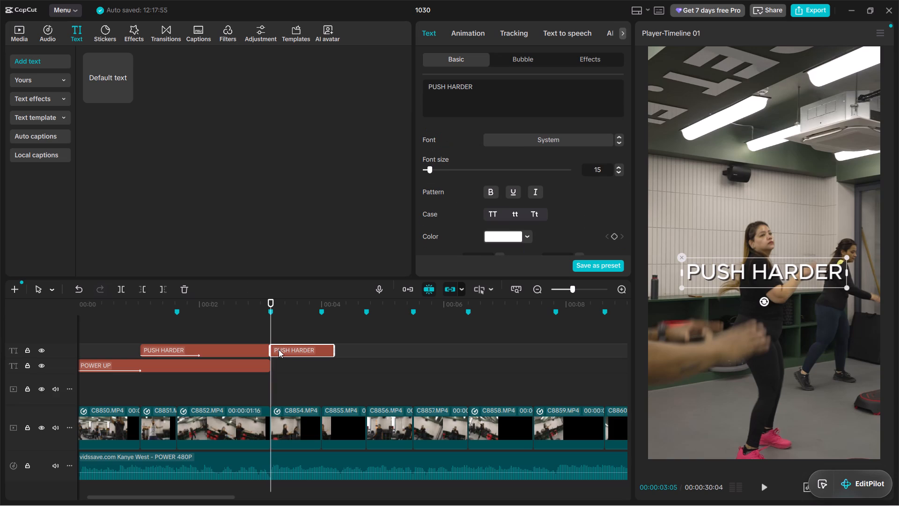
pyautogui.press('BackSpace')
# Duplicate the POWER UP text clip so the copy starts at 00:00:03:05, directly after the original.
pyautogui.click(211, 366)
pyautogui.hotkey('ctrl', 'c')
pyautogui.hotkey('ctrl', 'v')
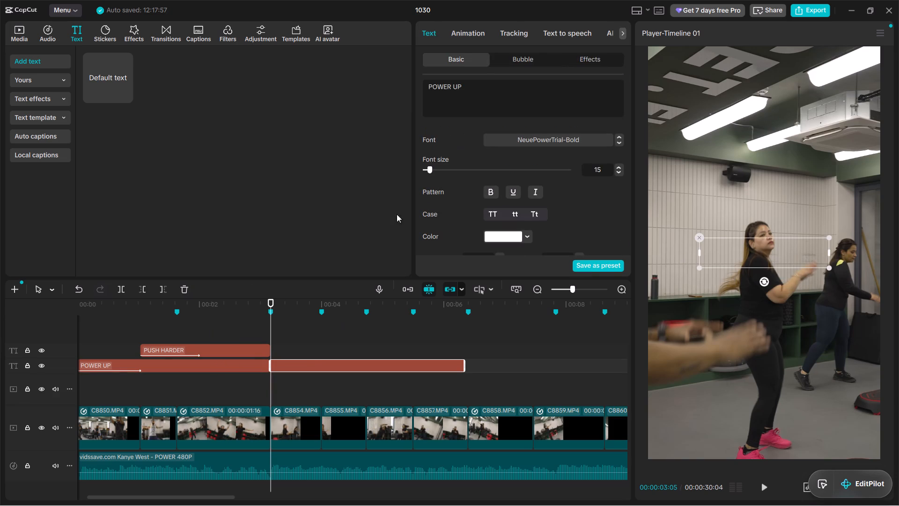
# Replace the duplicate's wording with the copied slogan lines, keep only HEART RATE UP, and copy the lines from CORE ENGAGED onward before removing them.
pyautogui.keyDown('ctrl'); pyautogui.click(443, 93); pyautogui.keyUp('ctrl')
pyautogui.hotkey('ctrl', 'a')
pyautogui.hotkey('ctrl', 'v')
pyautogui.scroll(12, 451, 106)
pyautogui.moveTo(479, 85); pyautogui.dragTo(377, 81)
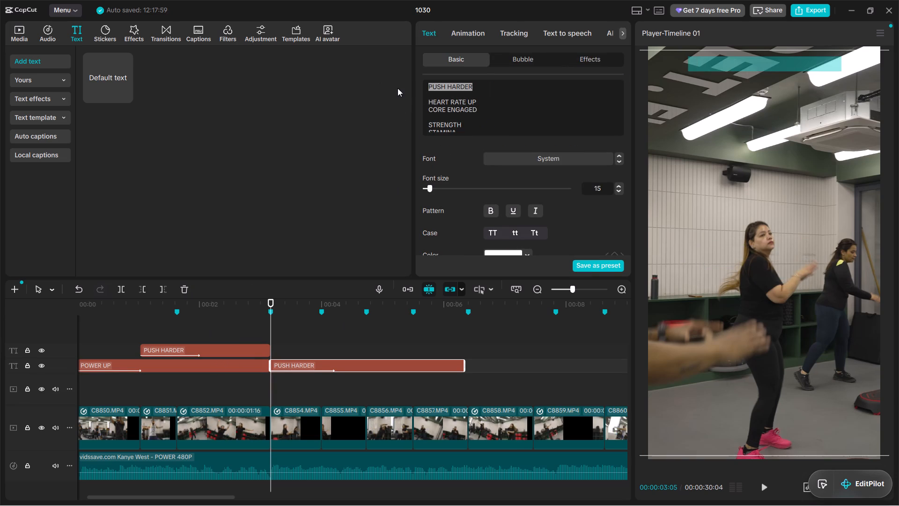
pyautogui.press('BackSpace')
pyautogui.click(431, 98)
pyautogui.click(429, 101)
pyautogui.press('BackSpace')
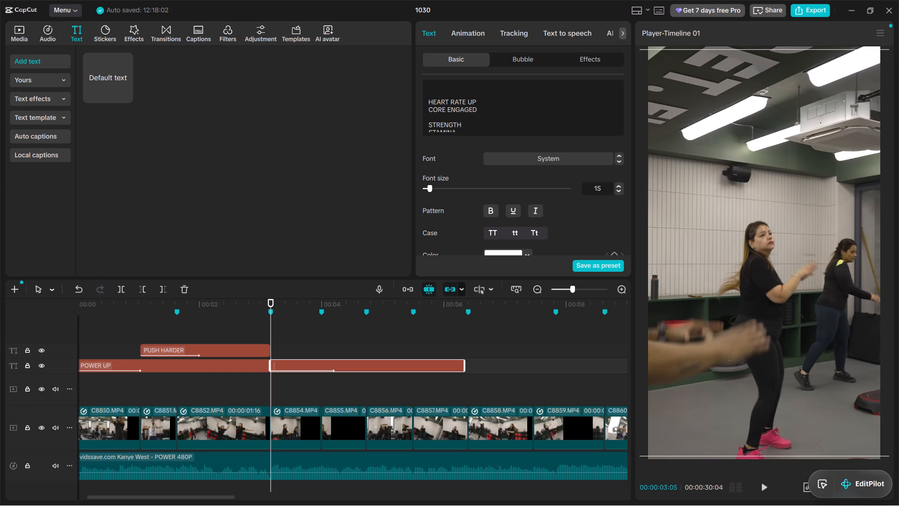
pyautogui.press('BackSpace')
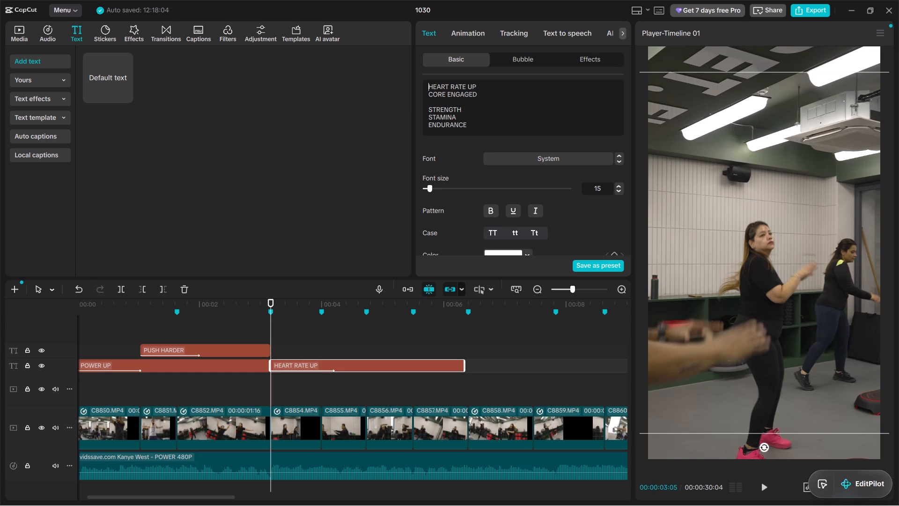
pyautogui.moveTo(426, 92); pyautogui.dragTo(532, 166)
pyautogui.hotkey('ctrl', 'c')
pyautogui.press('BackSpace')
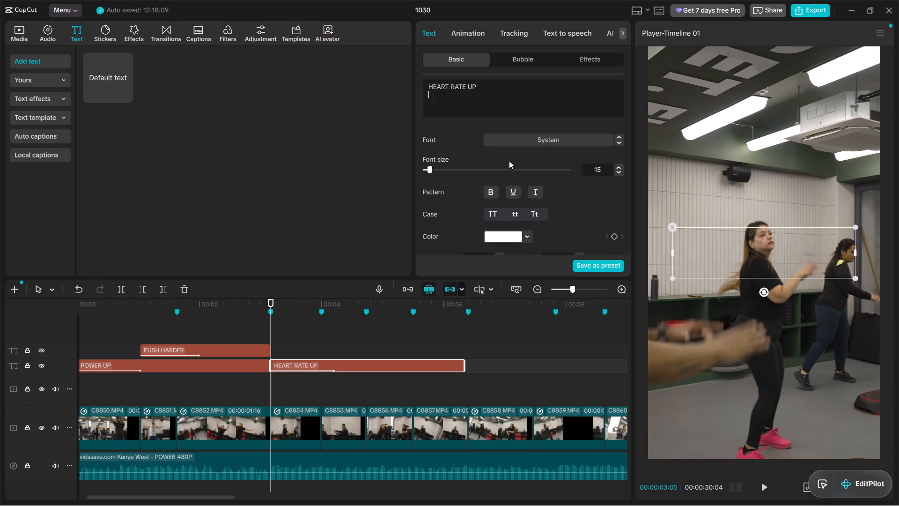
pyautogui.press('BackSpace')
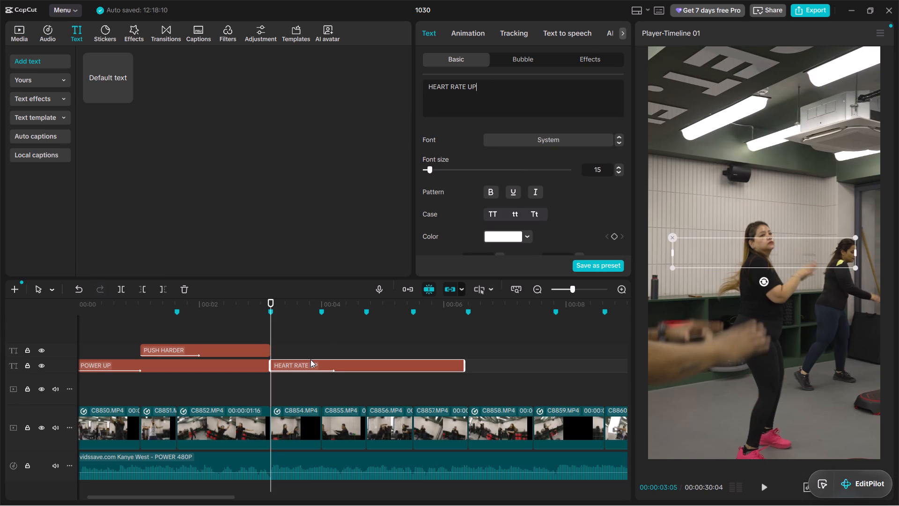
# Play the timeline around the transition from POWER UP and PUSH HARDER to HEART RATE UP to check its timing.
pyautogui.click(314, 361)
pyautogui.press('space')
pyautogui.keyDown('alt'); pyautogui.scroll(2, 314, 361); pyautogui.keyUp('alt')
pyautogui.keyDown('alt'); pyautogui.scroll(-2, 314, 361); pyautogui.keyUp('alt')
pyautogui.keyDown('alt'); pyautogui.scroll(2, 314, 361); pyautogui.keyUp('alt')
pyautogui.press('space')
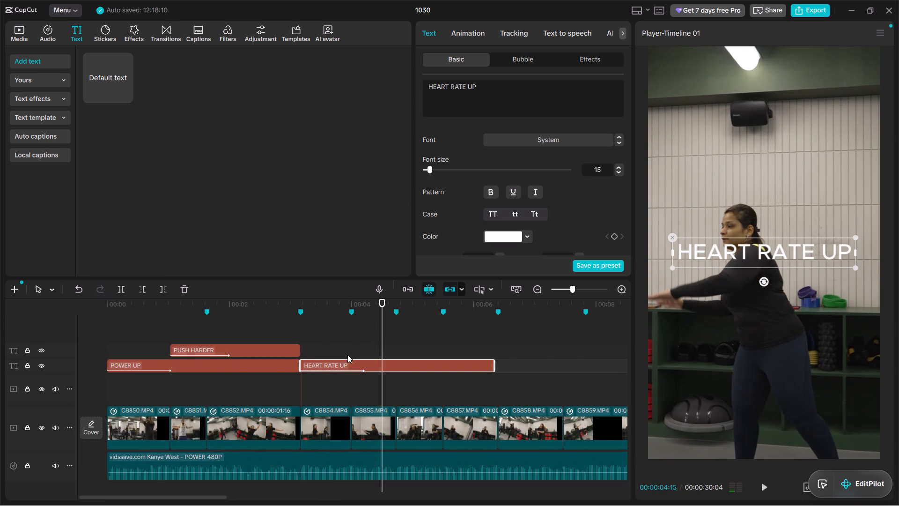
pyautogui.click(323, 366)
pyautogui.click(297, 327)
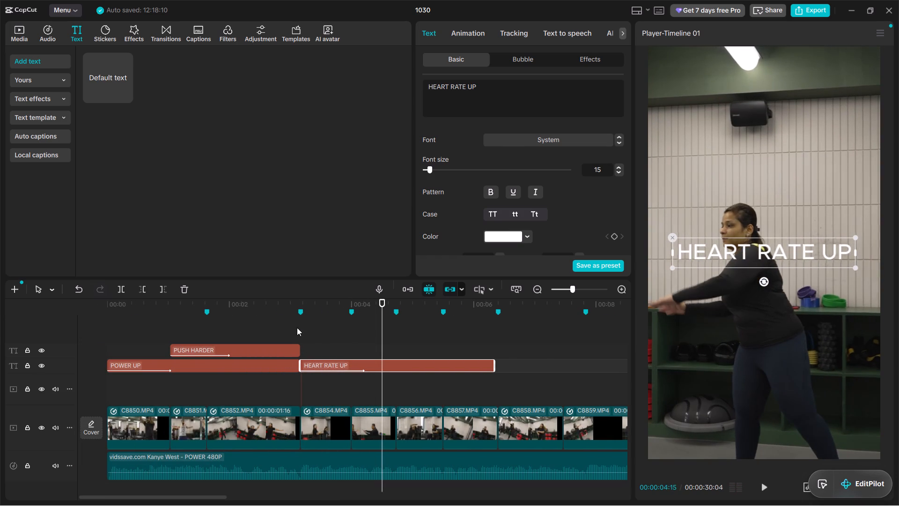
pyautogui.click(241, 326)
pyautogui.click(204, 322)
pyautogui.press('space')
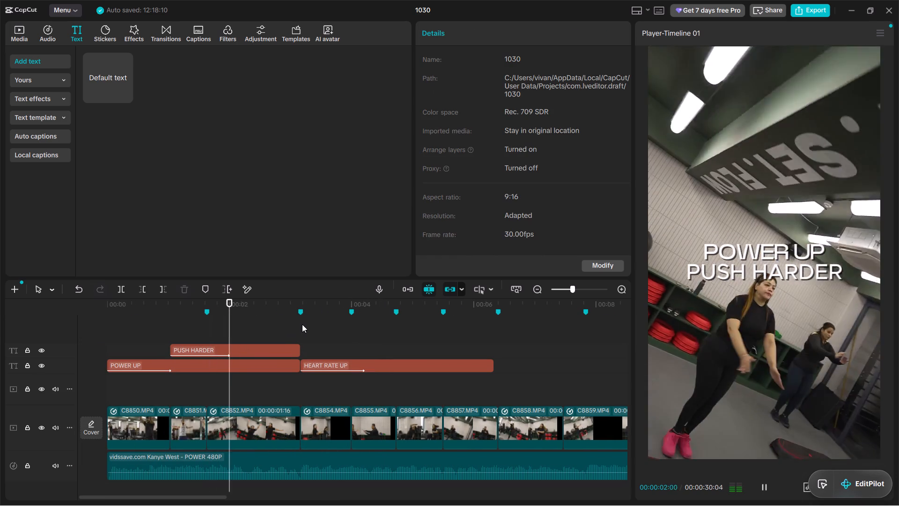
pyautogui.keyDown('alt'); pyautogui.scroll(2, 302, 329); pyautogui.keyUp('alt')
pyautogui.keyDown('alt'); pyautogui.scroll(-2, 302, 329); pyautogui.keyUp('alt')
pyautogui.keyDown('alt'); pyautogui.scroll(1, 301, 331); pyautogui.keyUp('alt')
# Apply the same white shadowed preset style, the fourth one, to the HEART RATE UP text.
pyautogui.click(313, 362)
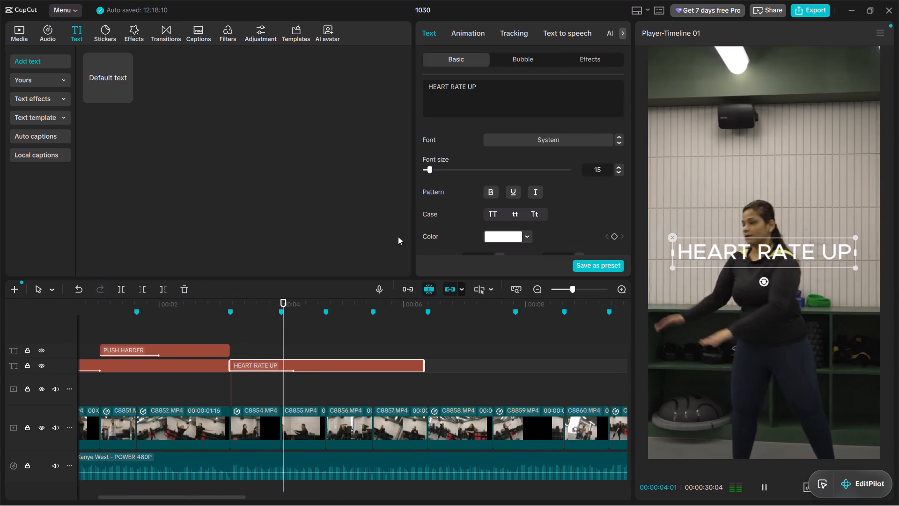
pyautogui.press('space')
pyautogui.scroll(-3, 447, 215)
pyautogui.click(523, 172)
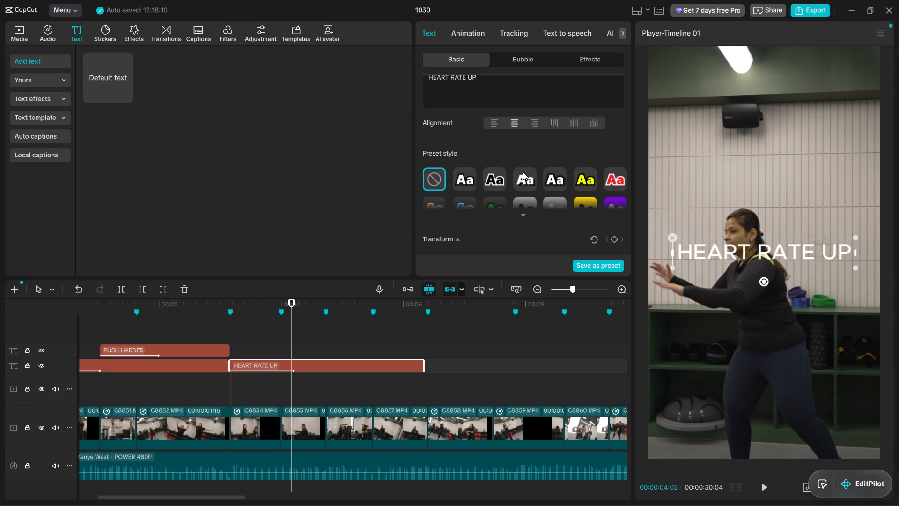
# Play from 00:00:03:05 to review the restyled HEART RATE UP text over its clips.
pyautogui.click(273, 344)
pyautogui.moveTo(273, 344); pyautogui.dragTo(230, 327)
pyautogui.press('space')
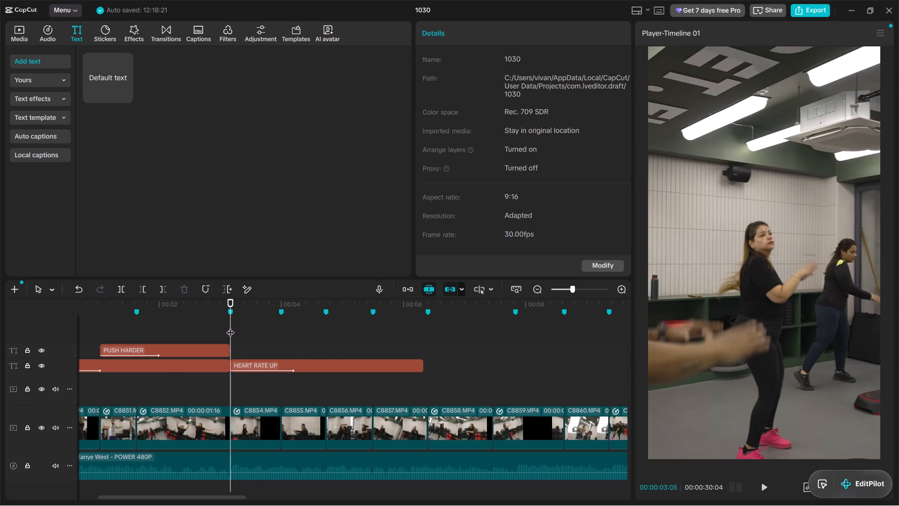
pyautogui.keyDown('alt'); pyautogui.scroll(3, 229, 327); pyautogui.keyUp('alt')
pyautogui.keyDown('alt'); pyautogui.scroll(-2, 233, 327); pyautogui.keyUp('alt')
pyautogui.press('space')
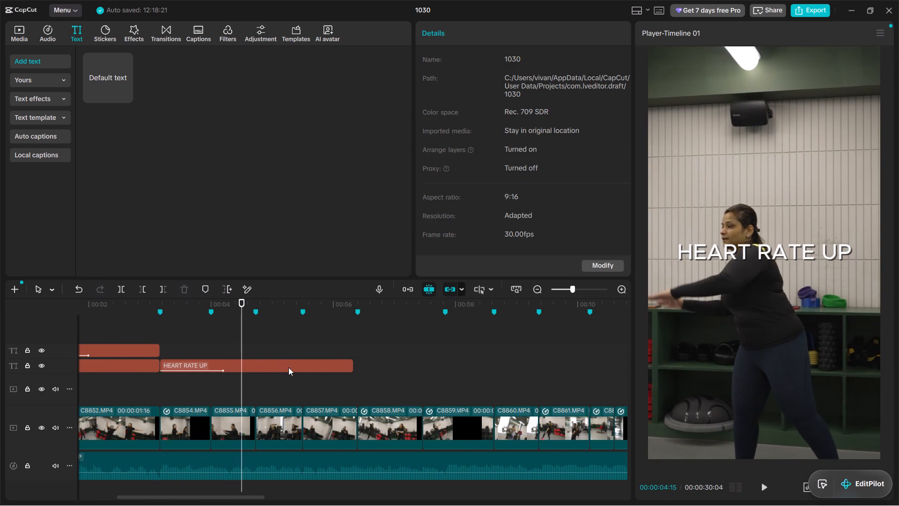
# Move the HEART RATE UP text slightly lower in the frame, keeping it horizontally centred.
pyautogui.click(288, 367)
pyautogui.moveTo(723, 248); pyautogui.dragTo(723, 266)
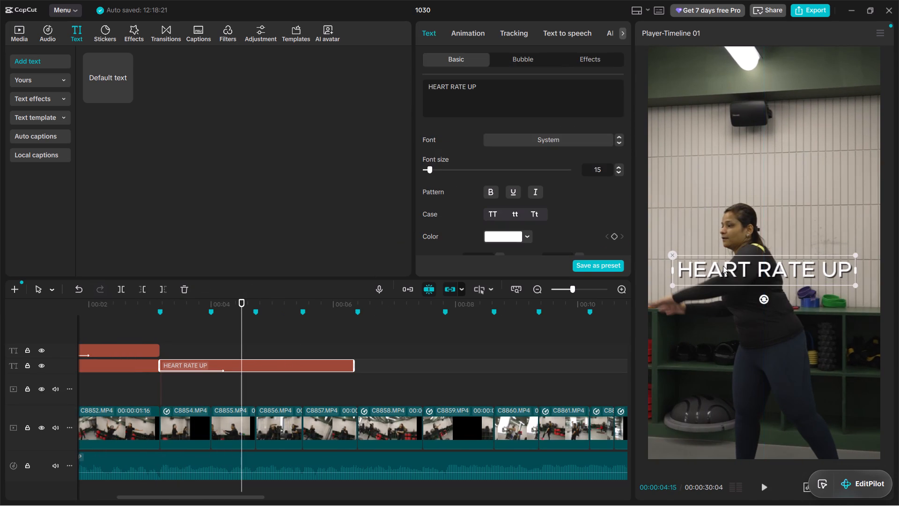
# Change the font of the HEART RATE UP text to NeuePowerTrial-Bold.
pyautogui.click(523, 138)
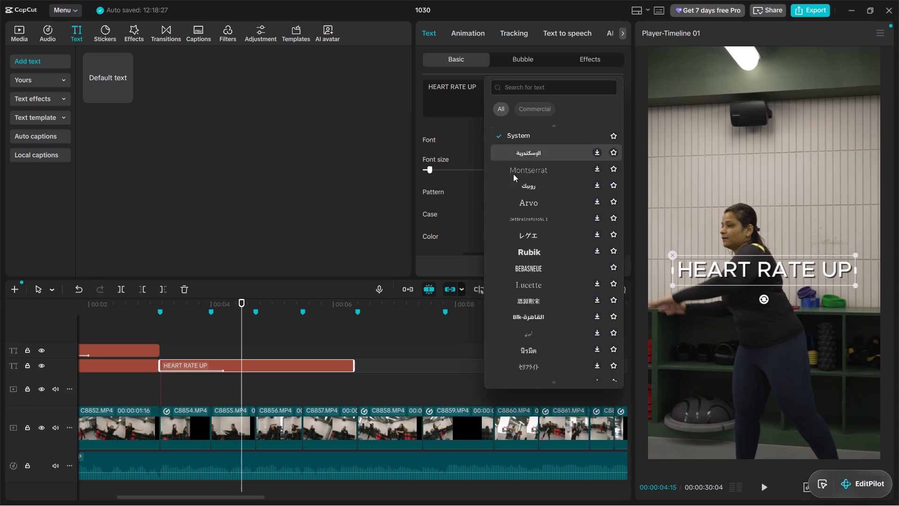
pyautogui.scroll(5, 524, 173)
pyautogui.click(552, 147)
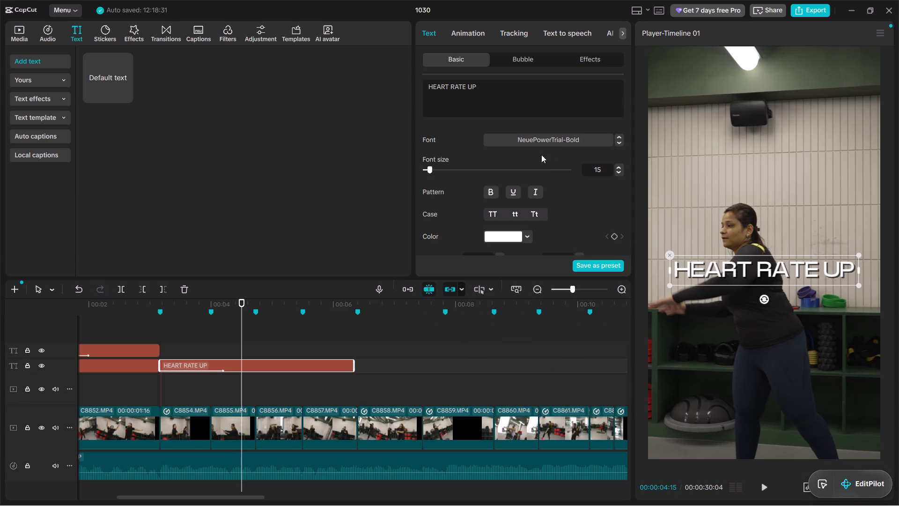
# Play from about 00:00:03 to review HEART RATE UP in the new font.
pyautogui.click(176, 319)
pyautogui.moveTo(175, 319); pyautogui.dragTo(152, 310)
pyautogui.press('space')
pyautogui.keyDown('alt'); pyautogui.scroll(4, 187, 354); pyautogui.keyUp('alt')
pyautogui.keyDown('alt'); pyautogui.scroll(-2, 192, 356); pyautogui.keyUp('alt')
pyautogui.keyDown('alt'); pyautogui.scroll(1, 193, 356); pyautogui.keyUp('alt')
pyautogui.keyDown('alt'); pyautogui.scroll(-1, 214, 357); pyautogui.keyUp('alt')
pyautogui.press('space')
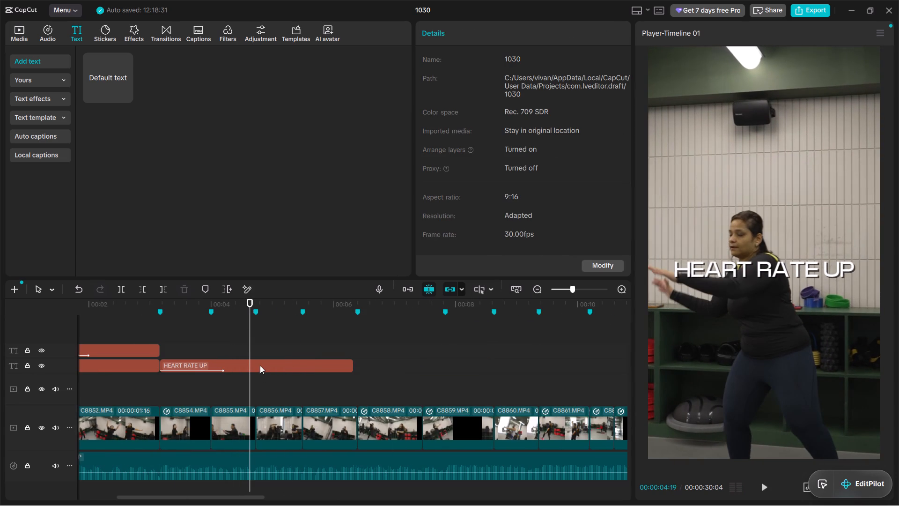
# Paste a copy of the PUSH HARDER text at 00:00:04:22, on the track above HEART RATE UP.
pyautogui.press('space')
pyautogui.click(249, 375)
pyautogui.click(253, 377)
pyautogui.keyDown('alt'); pyautogui.scroll(2, 240, 372); pyautogui.keyUp('alt')
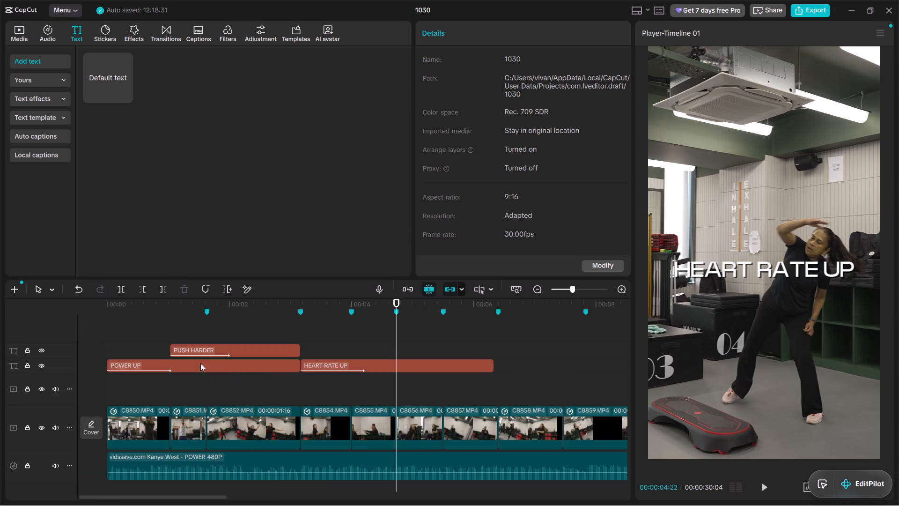
pyautogui.click(200, 348)
pyautogui.hotkey('ctrl', 'c')
pyautogui.hotkey('ctrl', 'v')
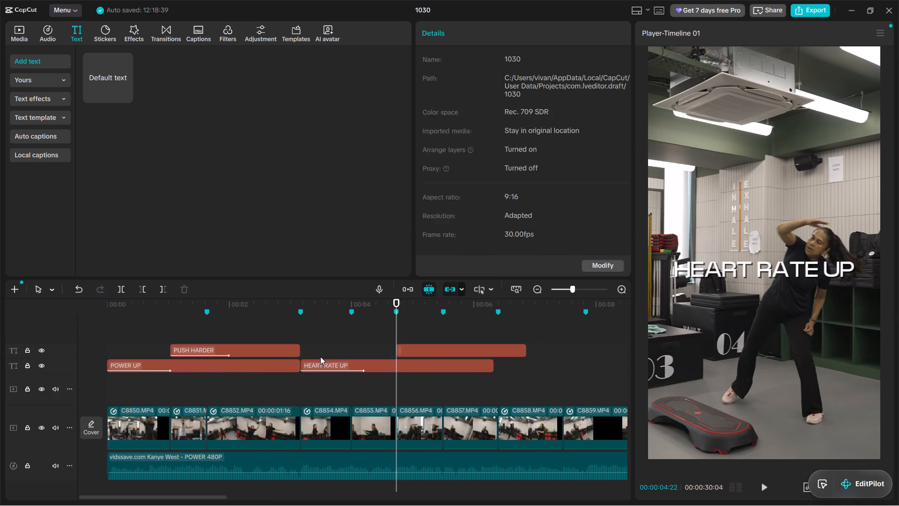
# Move the copied PUSH HARDER text directly below HEART RATE UP in the frame, horizontally centred.
pyautogui.press('space')
pyautogui.press('space')
pyautogui.moveTo(755, 271); pyautogui.dragTo(760, 292)
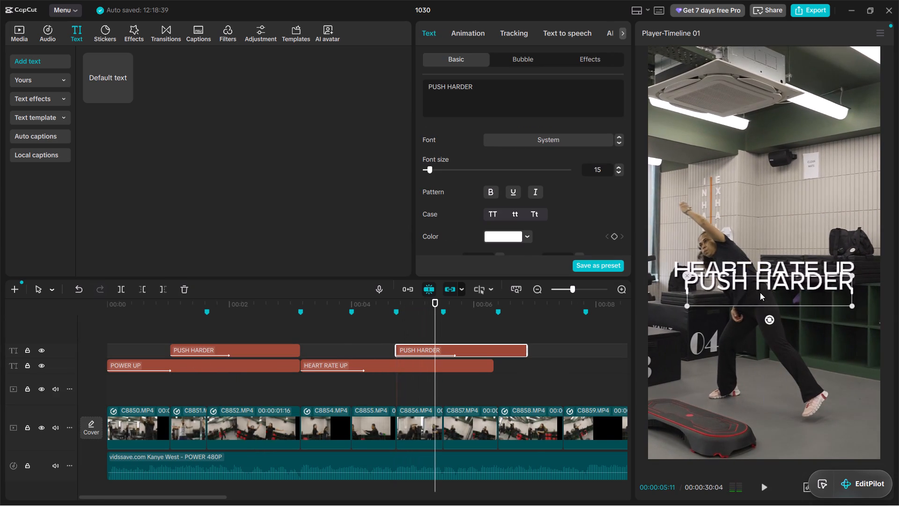
pyautogui.moveTo(760, 292); pyautogui.dragTo(753, 291)
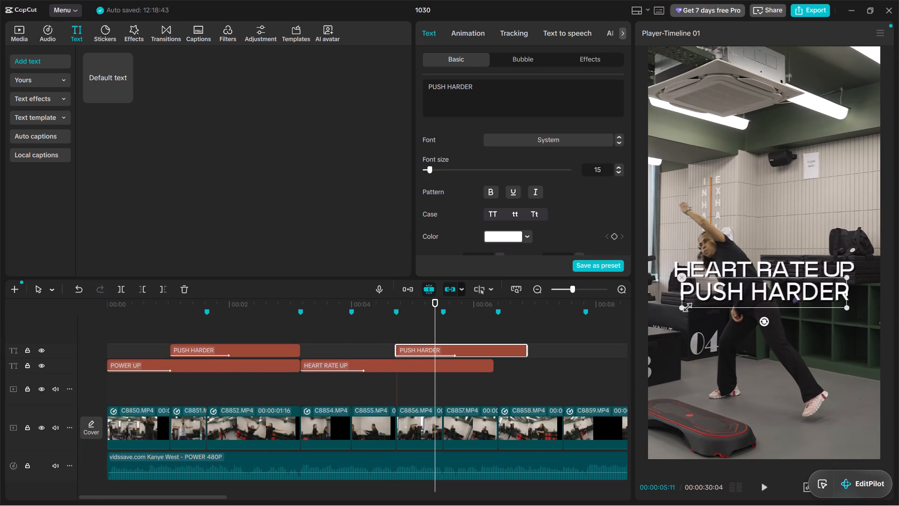
# Replace the copied text with CORE ENGAGED, pasting the remaining script lines and deleting everything after that first line.
pyautogui.click(446, 110)
pyautogui.hotkey('ctrl', 'a')
pyautogui.hotkey('ctrl', 'v')
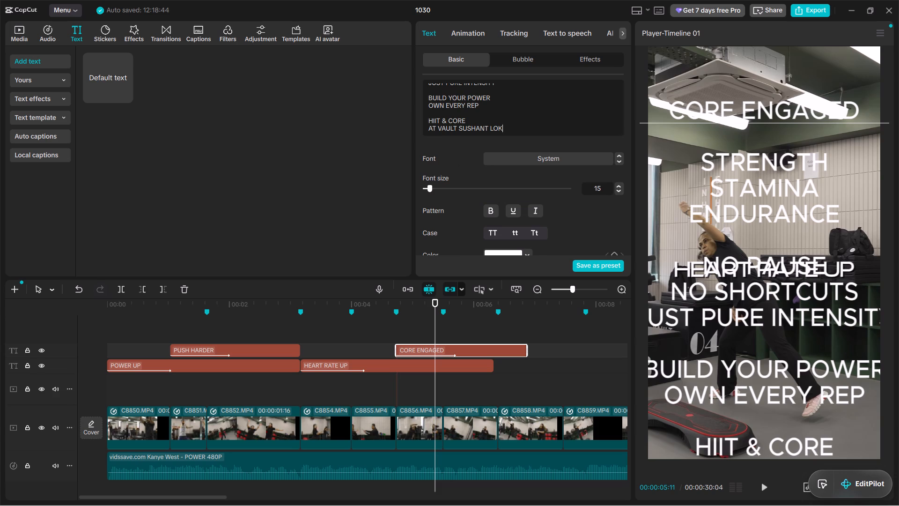
pyautogui.scroll(11, 462, 121)
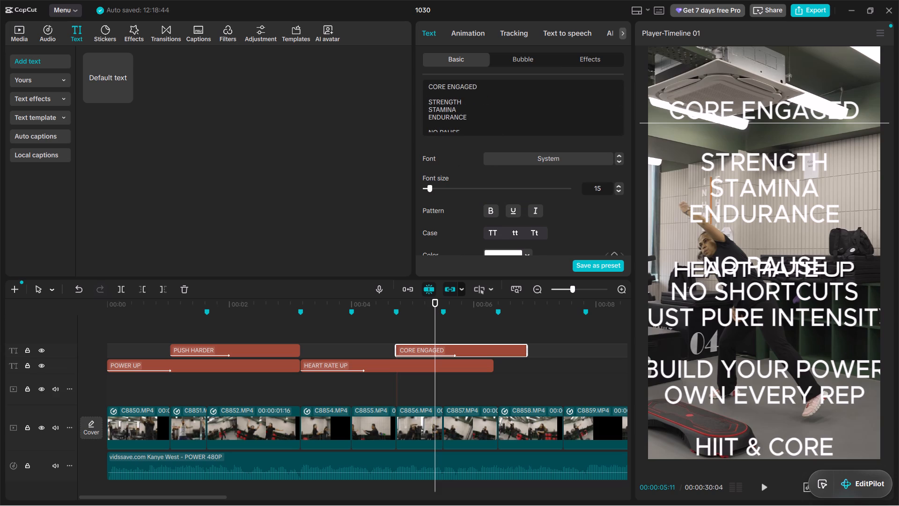
pyautogui.moveTo(427, 95); pyautogui.dragTo(527, 180)
pyautogui.press('BackSpace')
pyautogui.press('BackSpace')
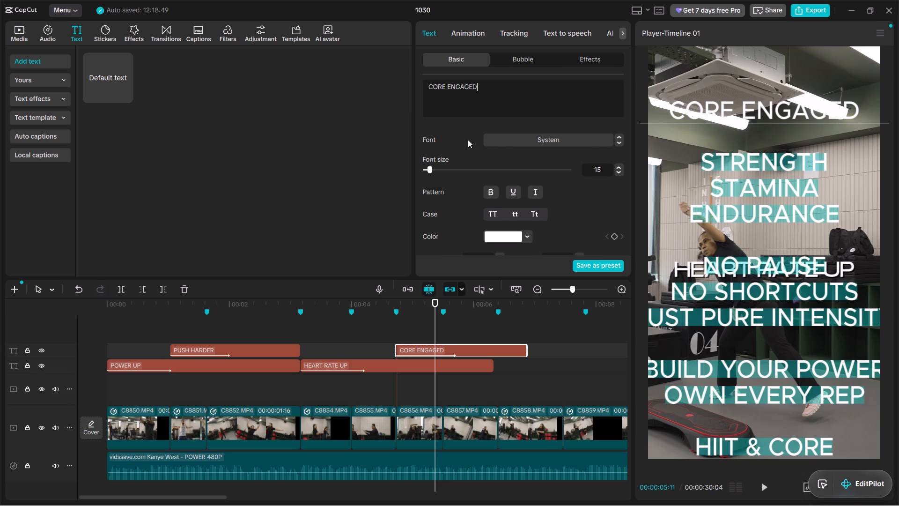
# Change the font of the CORE ENGAGED text to NeuePowerTrial-Bold.
pyautogui.click(515, 142)
pyautogui.scroll(3, 527, 159)
pyautogui.click(524, 151)
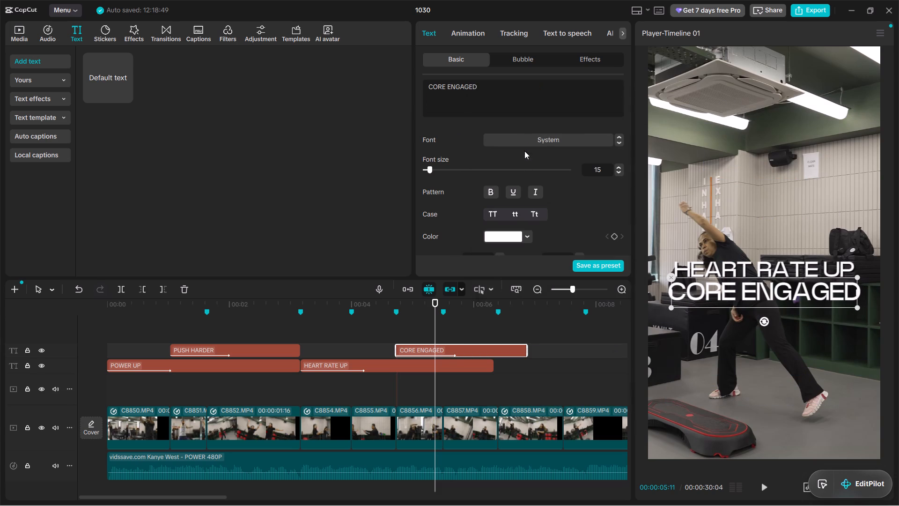
# Apply the white shadowed preset style, the fourth one, to the CORE ENGAGED text.
pyautogui.scroll(-1, 488, 220)
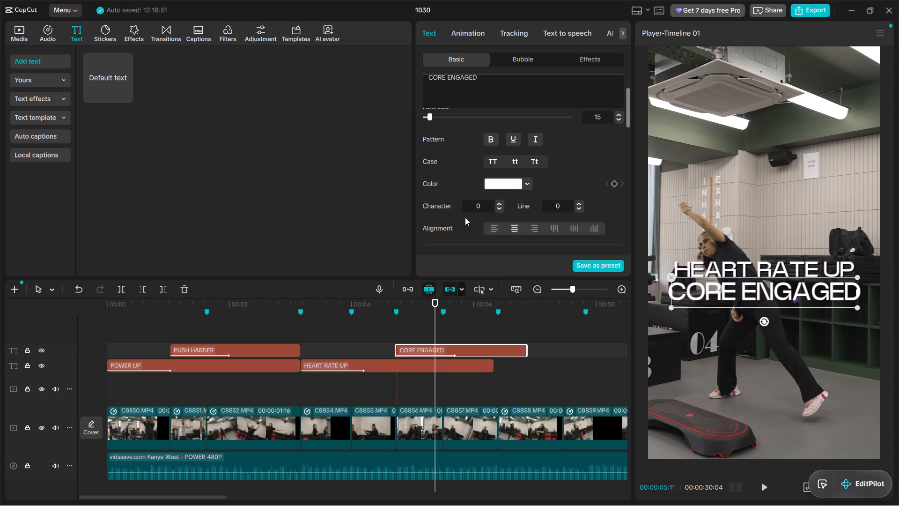
pyautogui.scroll(-3, 457, 227)
pyautogui.scroll(1, 508, 175)
pyautogui.click(520, 174)
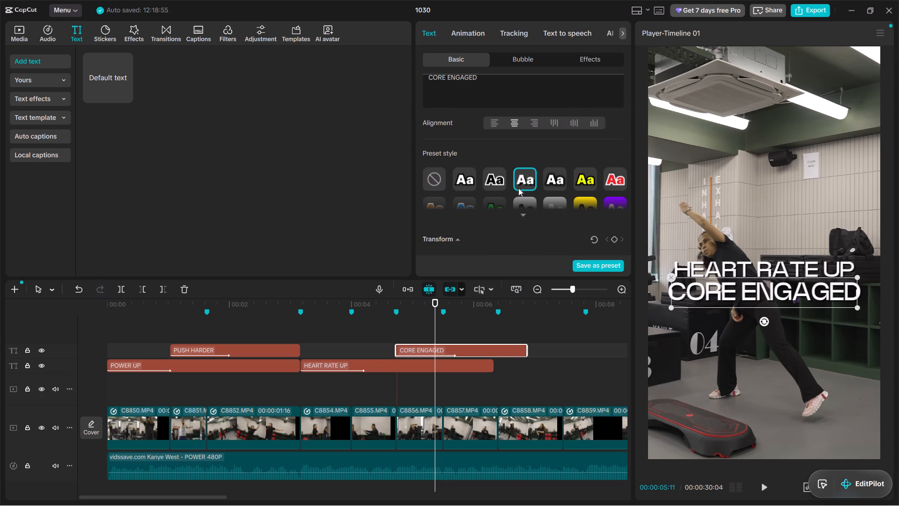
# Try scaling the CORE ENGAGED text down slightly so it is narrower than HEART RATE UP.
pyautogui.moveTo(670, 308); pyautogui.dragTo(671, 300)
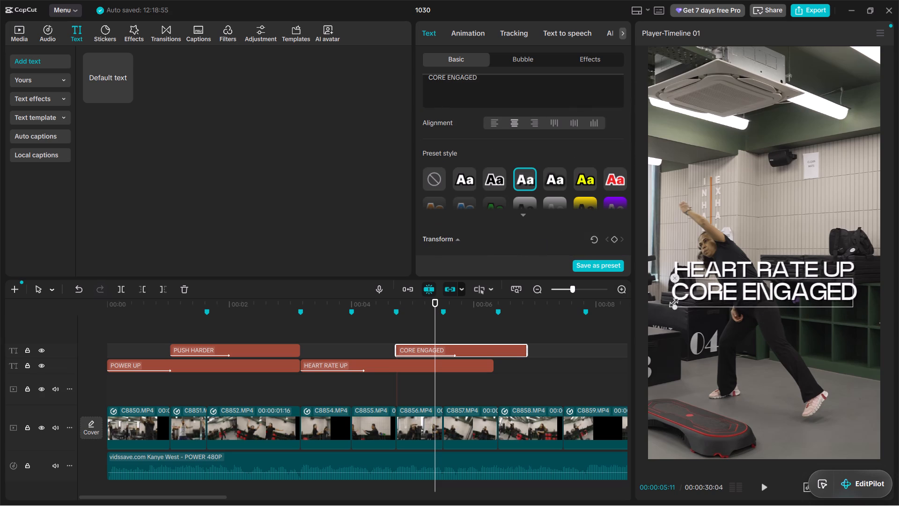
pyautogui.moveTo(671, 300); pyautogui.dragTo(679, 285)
# Play from about 00:00:04 to check the smaller CORE ENGAGED text beneath HEART RATE UP.
pyautogui.click(392, 312)
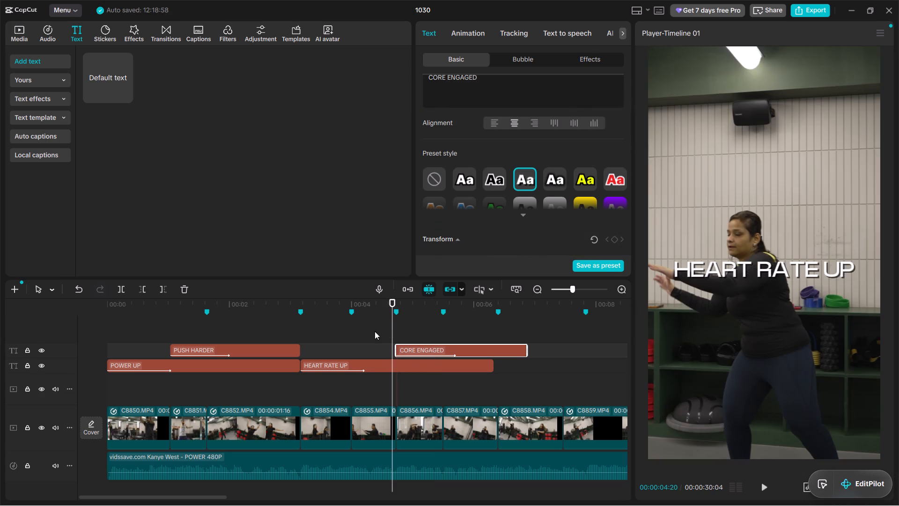
pyautogui.click(346, 332)
pyautogui.press('space')
pyautogui.keyDown('alt'); pyautogui.scroll(2, 370, 342); pyautogui.keyUp('alt')
pyautogui.keyDown('alt'); pyautogui.scroll(-4, 371, 342); pyautogui.keyUp('alt')
pyautogui.keyDown('alt'); pyautogui.scroll(4, 371, 342); pyautogui.keyUp('alt')
pyautogui.keyDown('alt'); pyautogui.scroll(-3, 371, 342); pyautogui.keyUp('alt')
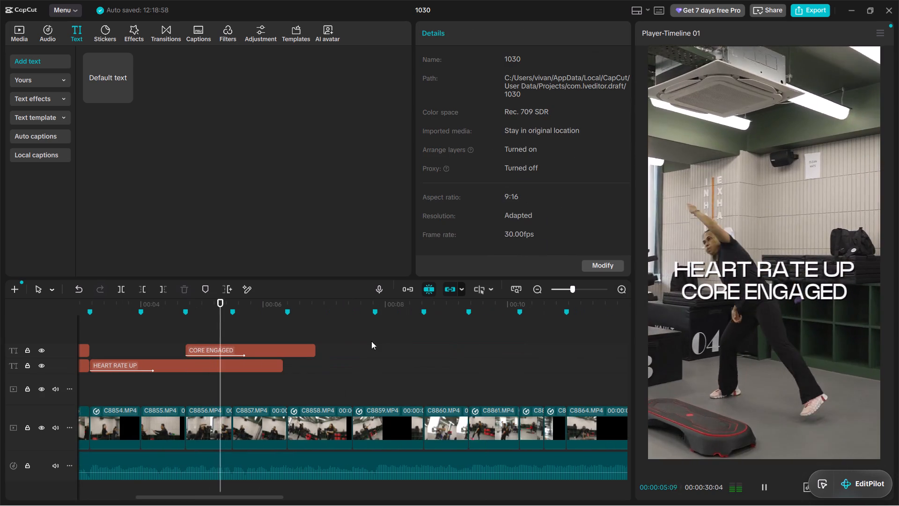
pyautogui.press('space')
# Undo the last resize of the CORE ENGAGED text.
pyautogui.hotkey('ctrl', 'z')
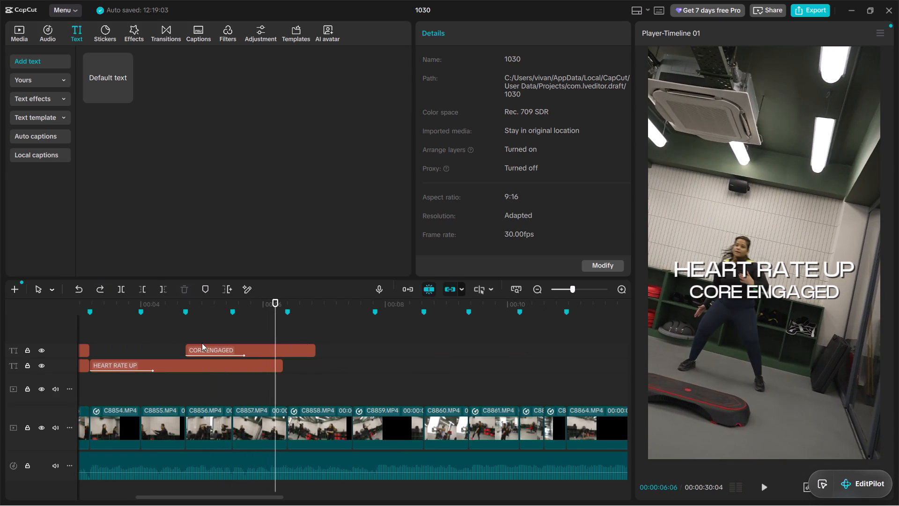
# Play from about 00:00:04 to review how CORE ENGAGED appears beneath HEART RATE UP.
pyautogui.click(169, 336)
pyautogui.press('space')
pyautogui.keyDown('alt'); pyautogui.scroll(3, 230, 339); pyautogui.keyUp('alt')
pyautogui.keyDown('alt'); pyautogui.scroll(-4, 237, 341); pyautogui.keyUp('alt')
pyautogui.keyDown('alt'); pyautogui.scroll(4, 238, 341); pyautogui.keyUp('alt')
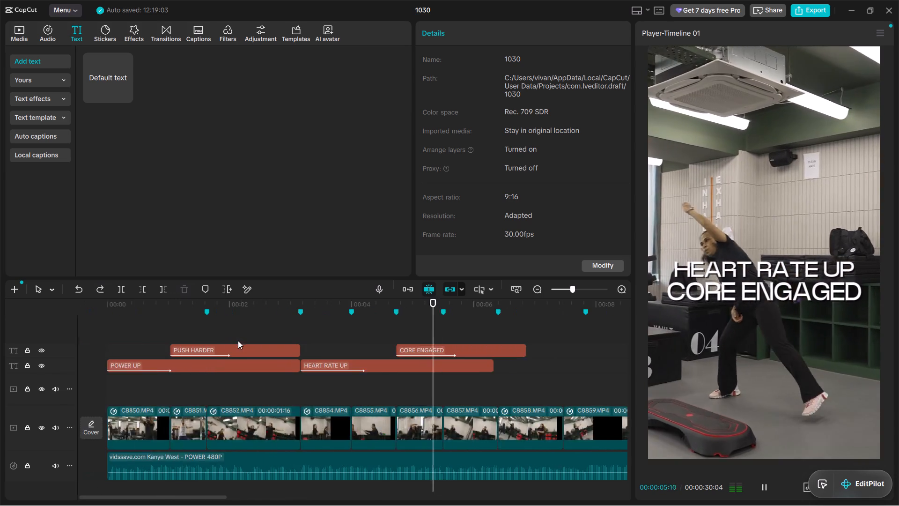
pyautogui.keyDown('alt'); pyautogui.scroll(-1, 244, 341); pyautogui.keyUp('alt')
pyautogui.press('space')
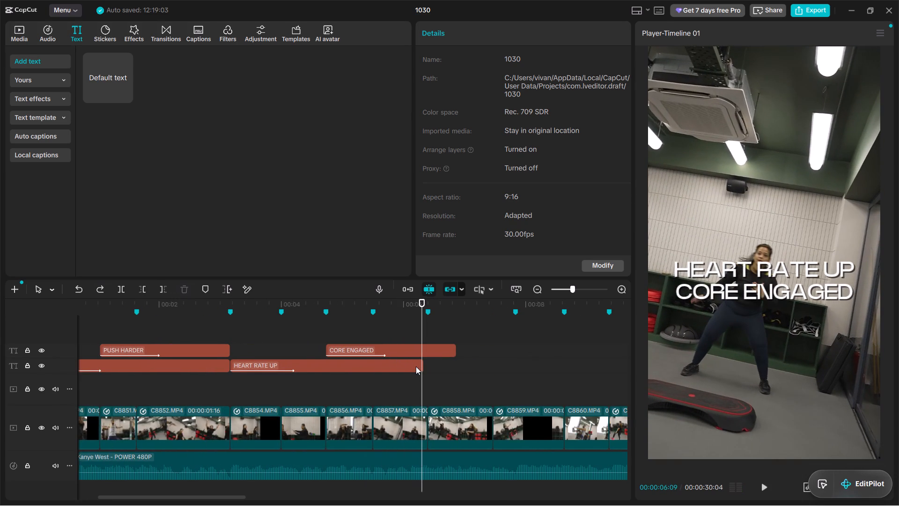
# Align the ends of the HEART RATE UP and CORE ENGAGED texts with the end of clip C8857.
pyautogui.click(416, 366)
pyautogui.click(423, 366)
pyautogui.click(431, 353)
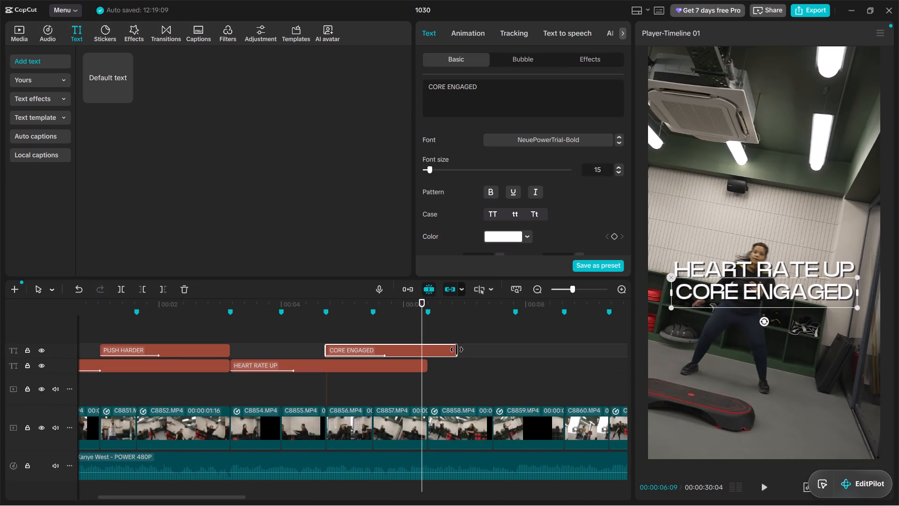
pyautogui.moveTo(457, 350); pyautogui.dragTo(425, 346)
# Play from about 00:00:02 through HEART RATE UP and CORE ENGAGED to check when both texts should end.
pyautogui.click(288, 343)
pyautogui.moveTo(288, 343); pyautogui.dragTo(161, 327)
pyautogui.press('space')
pyautogui.keyDown('alt'); pyautogui.scroll(4, 188, 339); pyautogui.keyUp('alt')
pyautogui.keyDown('alt'); pyautogui.scroll(-6, 188, 339); pyautogui.keyUp('alt')
pyautogui.keyDown('alt'); pyautogui.scroll(6, 188, 339); pyautogui.keyUp('alt')
pyautogui.keyDown('alt'); pyautogui.scroll(-7, 188, 339); pyautogui.keyUp('alt')
pyautogui.keyDown('alt'); pyautogui.scroll(7, 188, 339); pyautogui.keyUp('alt')
pyautogui.keyDown('alt'); pyautogui.scroll(-6, 188, 339); pyautogui.keyUp('alt')
pyautogui.keyDown('alt'); pyautogui.scroll(6, 189, 339); pyautogui.keyUp('alt')
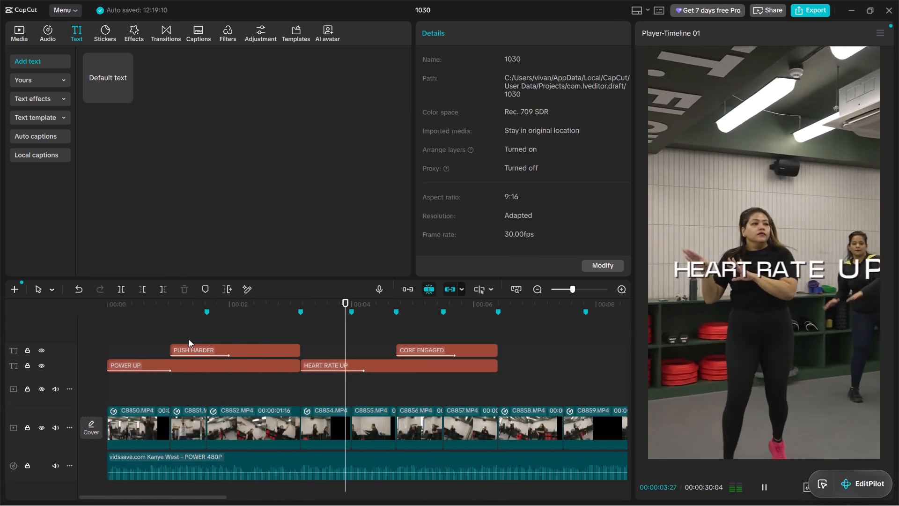
pyautogui.keyDown('alt'); pyautogui.scroll(-4, 189, 339); pyautogui.keyUp('alt')
pyautogui.keyDown('alt'); pyautogui.scroll(4, 189, 339); pyautogui.keyUp('alt')
pyautogui.keyDown('alt'); pyautogui.scroll(-7, 189, 339); pyautogui.keyUp('alt')
pyautogui.keyDown('alt'); pyautogui.scroll(7, 189, 339); pyautogui.keyUp('alt')
pyautogui.keyDown('alt'); pyautogui.scroll(-5, 189, 339); pyautogui.keyUp('alt')
pyautogui.keyDown('alt'); pyautogui.scroll(5, 189, 339); pyautogui.keyUp('alt')
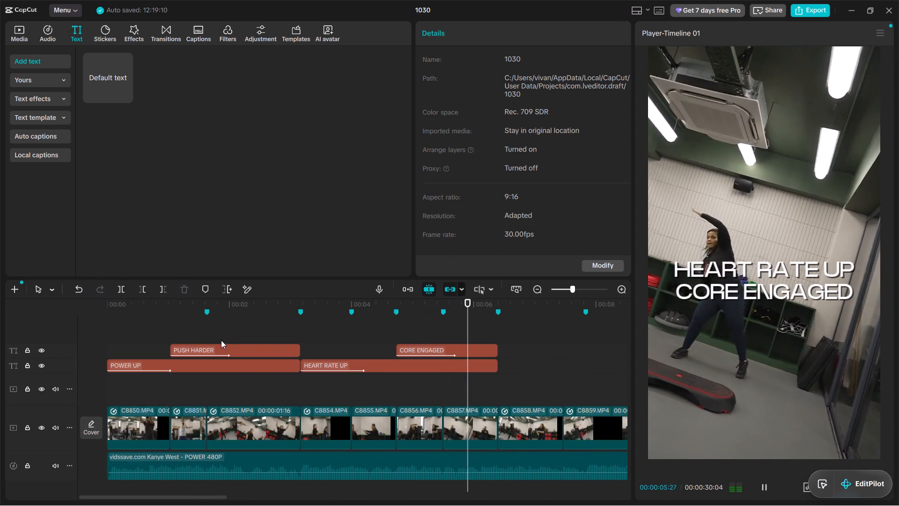
pyautogui.keyDown('alt'); pyautogui.scroll(3, 223, 340); pyautogui.keyUp('alt')
pyautogui.keyDown('alt'); pyautogui.scroll(-4, 242, 336); pyautogui.keyUp('alt')
pyautogui.keyDown('alt'); pyautogui.scroll(3, 311, 325); pyautogui.keyUp('alt')
pyautogui.keyDown('alt'); pyautogui.scroll(-1, 305, 331); pyautogui.keyUp('alt')
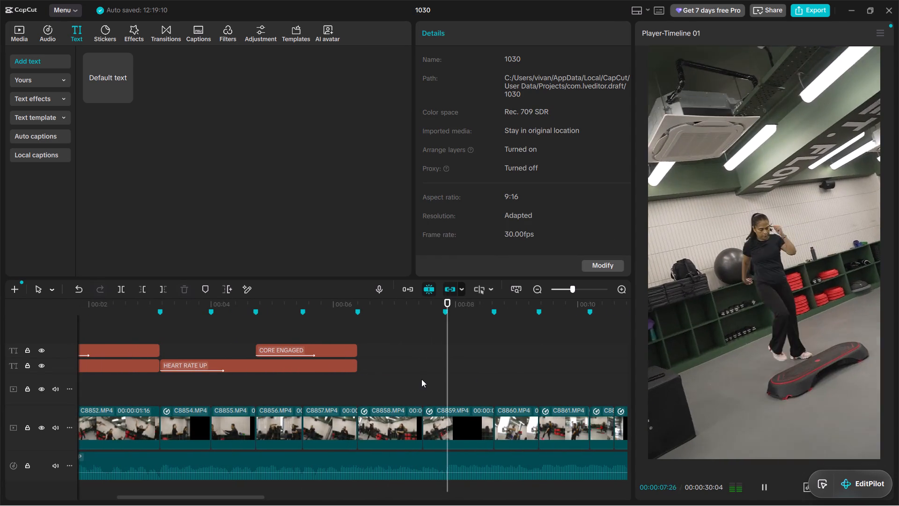
pyautogui.press('space')
# Extend the HEART RATE UP and CORE ENGAGED texts together to the end of clip C8858, at 00:00:07:14.
pyautogui.click(425, 379)
pyautogui.moveTo(378, 342); pyautogui.dragTo(342, 361)
pyautogui.moveTo(359, 365); pyautogui.dragTo(420, 368)
# Play from about 00:00:04 to check the extended HEART RATE UP and CORE ENGAGED texts against the clips.
pyautogui.click(307, 389)
pyautogui.click(226, 388)
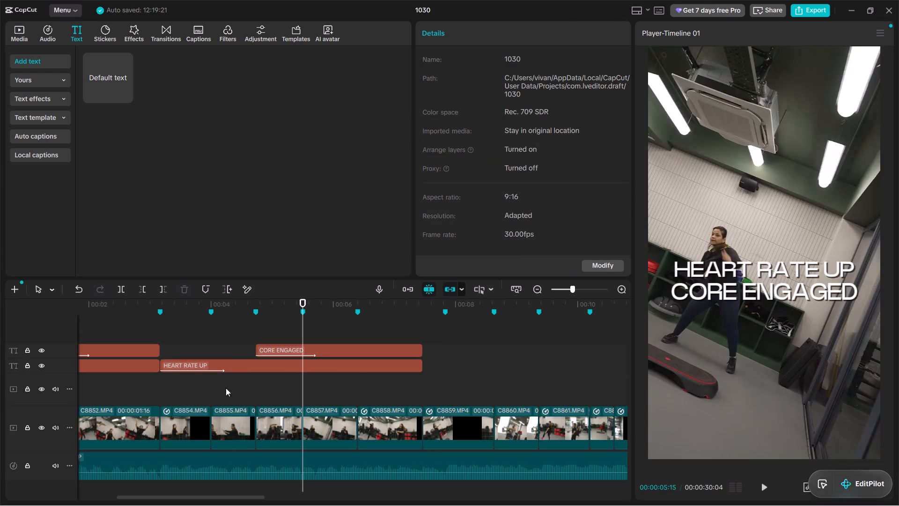
pyautogui.press('space')
pyautogui.keyDown('alt'); pyautogui.scroll(4, 242, 383); pyautogui.keyUp('alt')
pyautogui.keyDown('alt'); pyautogui.scroll(-5, 246, 381); pyautogui.keyUp('alt')
pyautogui.keyDown('alt'); pyautogui.scroll(4, 247, 379); pyautogui.keyUp('alt')
pyautogui.keyDown('alt'); pyautogui.scroll(-3, 248, 376); pyautogui.keyUp('alt')
pyautogui.keyDown('alt'); pyautogui.scroll(4, 248, 376); pyautogui.keyUp('alt')
pyautogui.keyDown('alt'); pyautogui.scroll(-6, 250, 374); pyautogui.keyUp('alt')
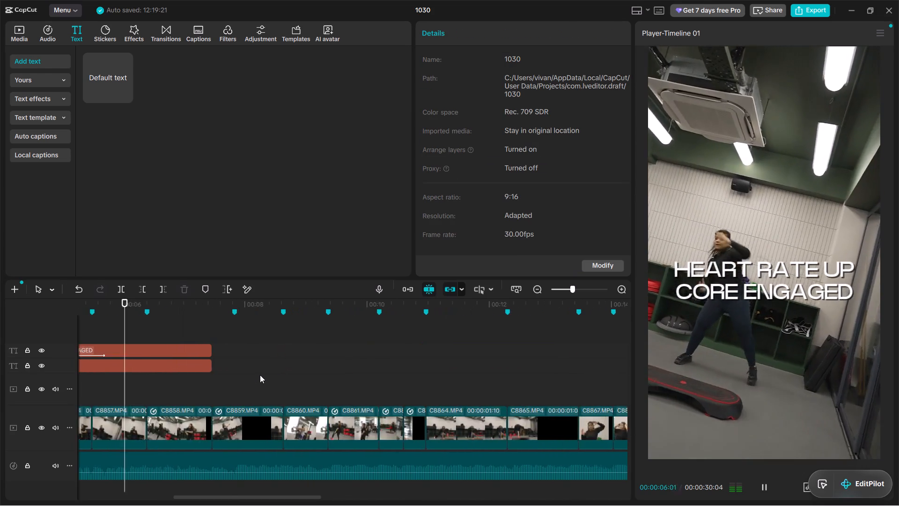
pyautogui.keyDown('alt'); pyautogui.scroll(5, 260, 375); pyautogui.keyUp('alt')
pyautogui.keyDown('alt'); pyautogui.scroll(-5, 260, 375); pyautogui.keyUp('alt')
pyautogui.keyDown('alt'); pyautogui.scroll(5, 261, 373); pyautogui.keyUp('alt')
pyautogui.keyDown('alt'); pyautogui.scroll(-1, 261, 373); pyautogui.keyUp('alt')
pyautogui.press('space')
# Set the entrance animation of CORE ENGAGED to the LED P…ction preset, comparing it with Whip Up-In.
pyautogui.click(356, 350)
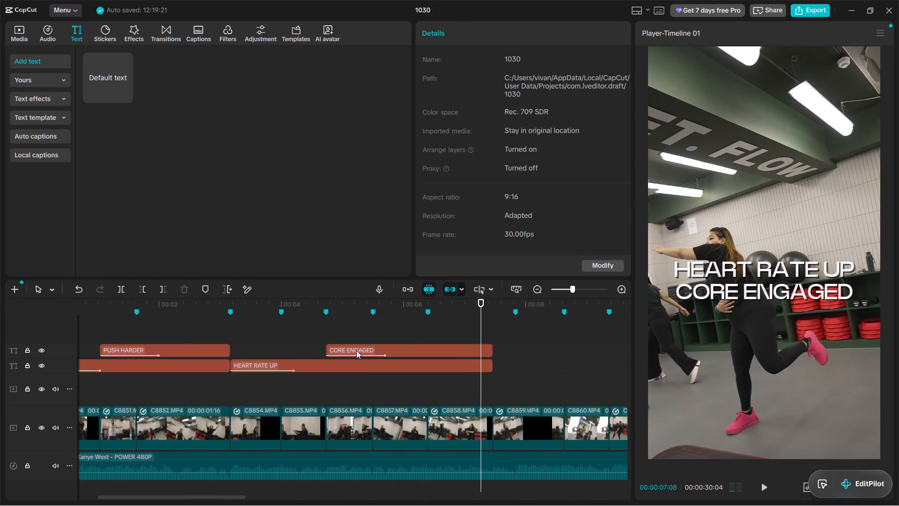
pyautogui.click(471, 41)
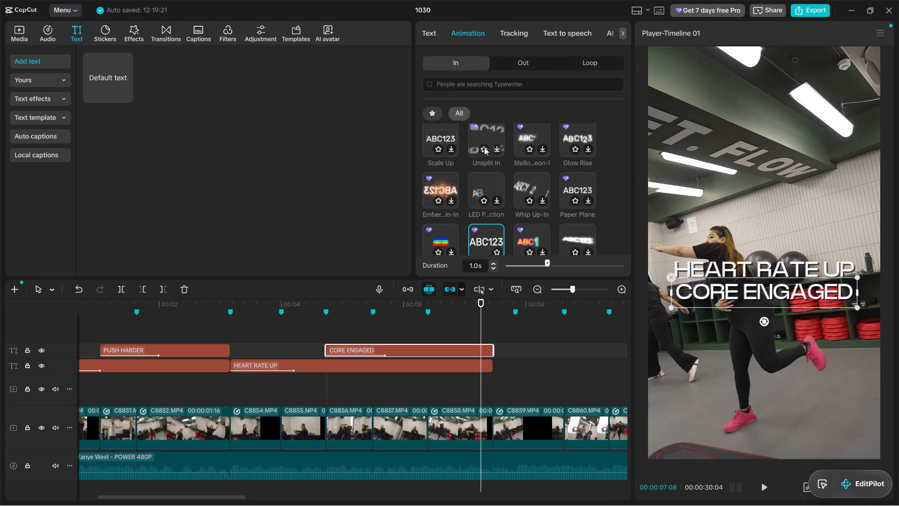
pyautogui.click(486, 185)
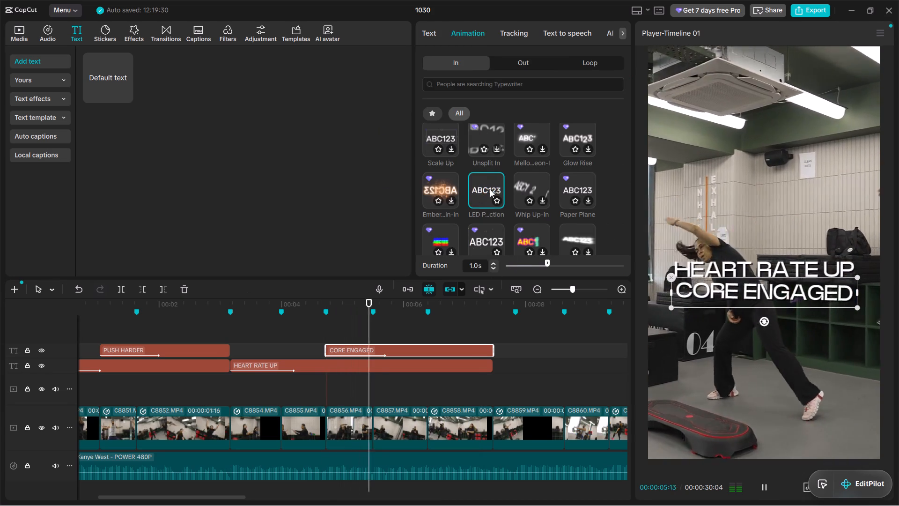
pyautogui.click(532, 186)
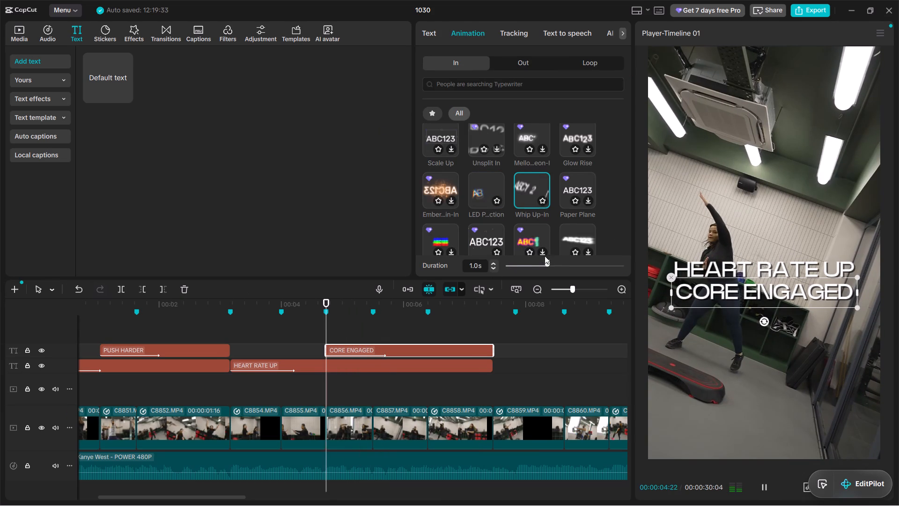
pyautogui.click(482, 186)
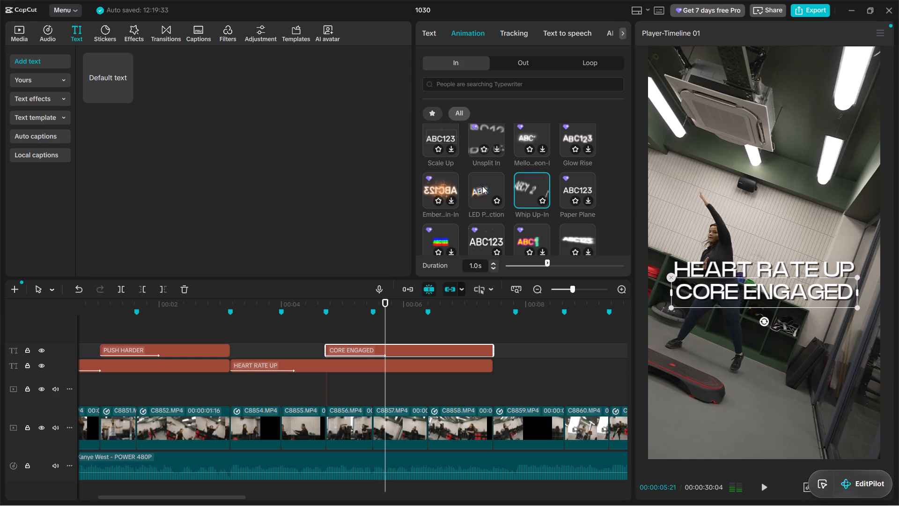
# Play from about 00:00:04:10 past the end of both texts to review the CORE ENGAGED entrance animation.
pyautogui.click(306, 314)
pyautogui.click(301, 334)
pyautogui.press('space')
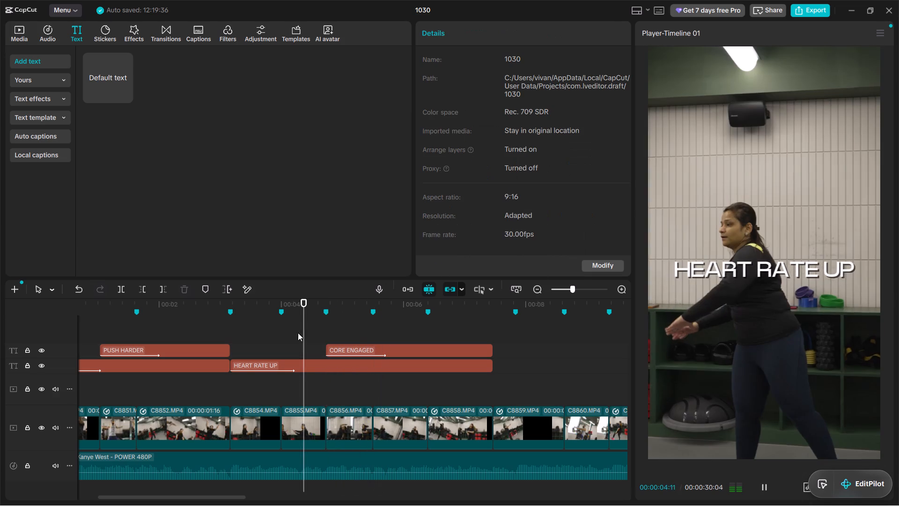
pyautogui.keyDown('alt'); pyautogui.scroll(2, 384, 343); pyautogui.keyUp('alt')
pyautogui.keyDown('alt'); pyautogui.scroll(-2, 384, 343); pyautogui.keyUp('alt')
pyautogui.keyDown('alt'); pyautogui.scroll(2, 384, 343); pyautogui.keyUp('alt')
pyautogui.keyDown('alt'); pyautogui.scroll(-2, 384, 343); pyautogui.keyUp('alt')
pyautogui.keyDown('alt'); pyautogui.scroll(2, 384, 343); pyautogui.keyUp('alt')
pyautogui.keyDown('alt'); pyautogui.scroll(-3, 387, 343); pyautogui.keyUp('alt')
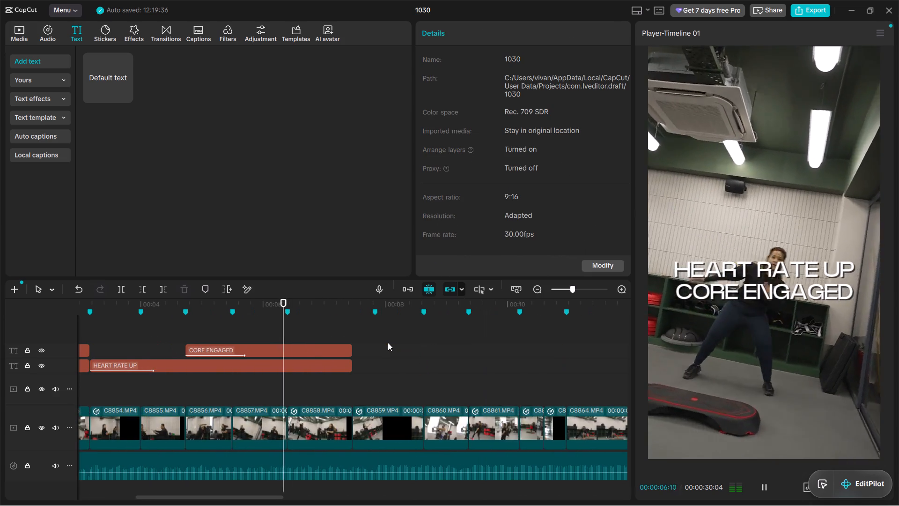
pyautogui.keyDown('alt'); pyautogui.scroll(-2, 341, 349); pyautogui.keyUp('alt')
pyautogui.keyDown('alt'); pyautogui.scroll(3, 340, 347); pyautogui.keyUp('alt')
pyautogui.press('space')
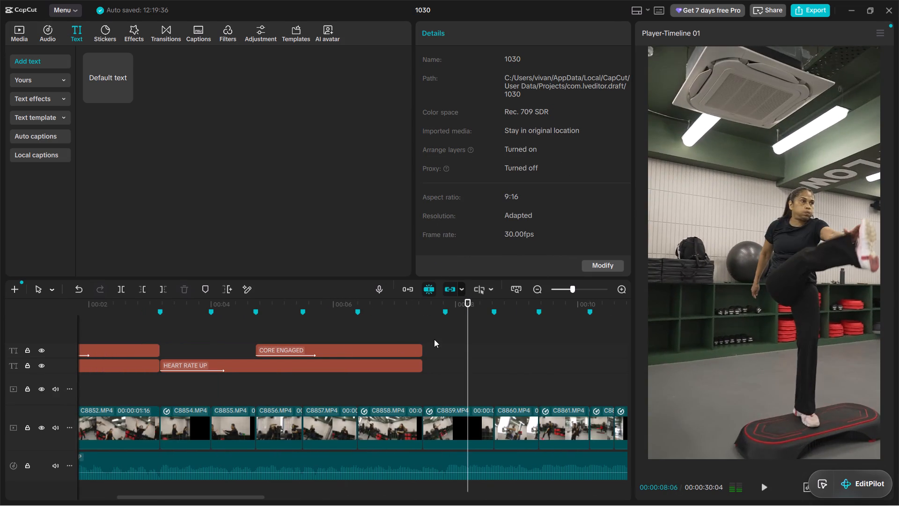
# Duplicate the CORE ENGAGED text on its track so the copy starts at 00:00:07:14, directly after the original.
pyautogui.click(423, 333)
pyautogui.click(321, 348)
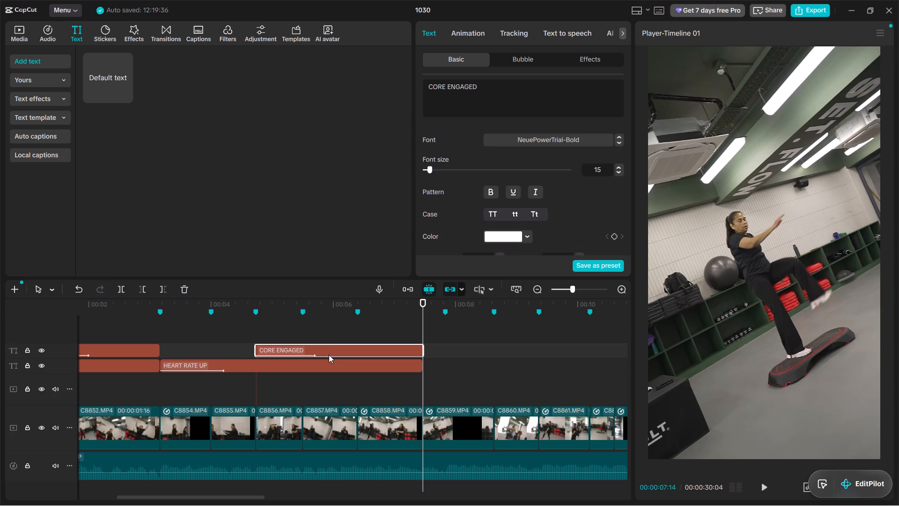
pyautogui.keyDown('alt'); pyautogui.moveTo(297, 350); pyautogui.dragTo(464, 355); pyautogui.keyUp('alt')
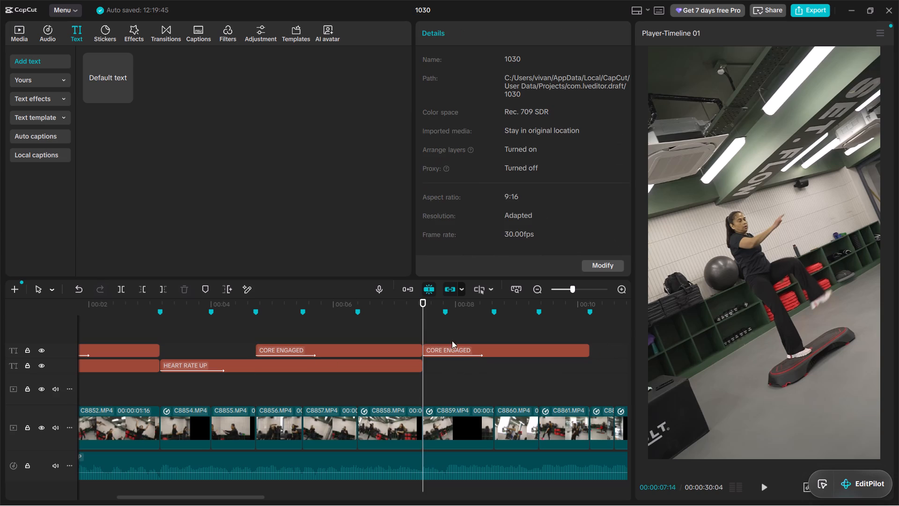
# Duplicate the HEART RATE UP text on its track so the copy starts at 00:00:07:14, directly after the original.
pyautogui.click(442, 355)
pyautogui.keyDown('alt'); pyautogui.scroll(-1, 440, 348); pyautogui.keyUp('alt')
pyautogui.press('space')
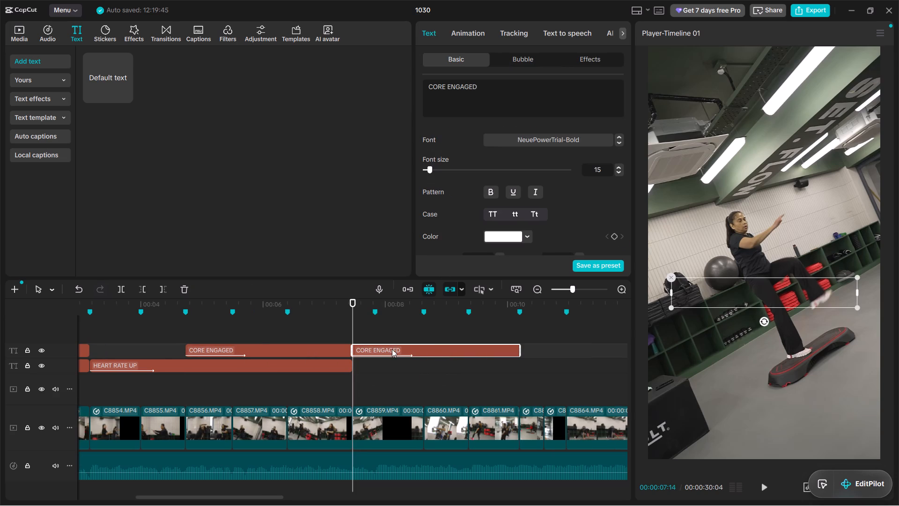
pyautogui.press('space')
pyautogui.keyDown('alt'); pyautogui.moveTo(243, 366); pyautogui.dragTo(491, 365); pyautogui.keyUp('alt')
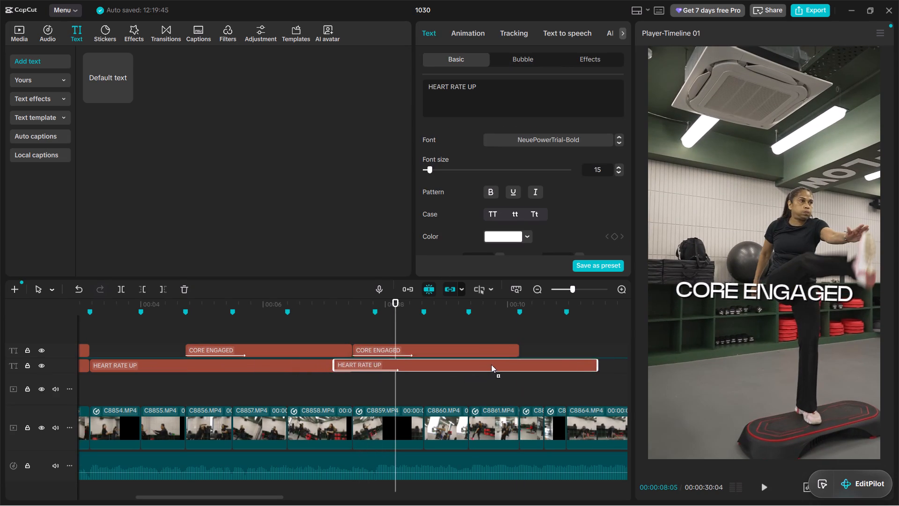
pyautogui.keyDown('alt'); pyautogui.moveTo(491, 365); pyautogui.dragTo(503, 365); pyautogui.keyUp('alt')
pyautogui.click(435, 372)
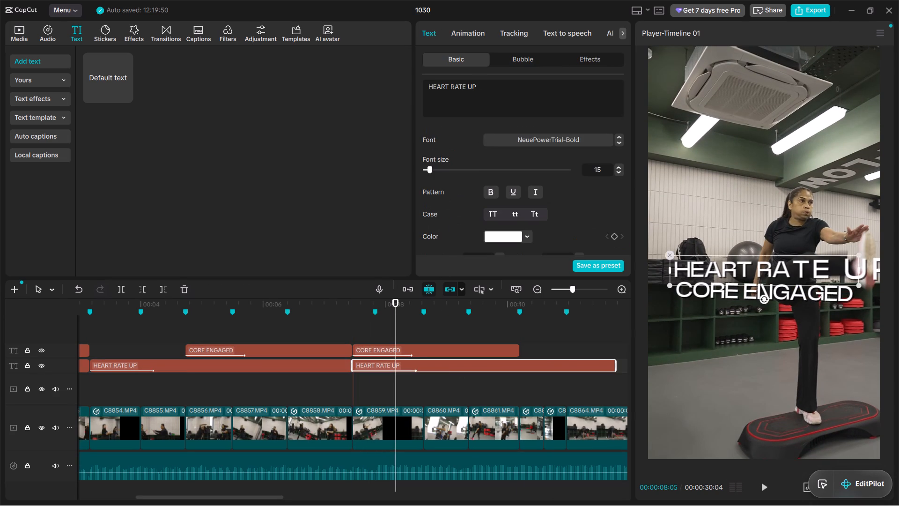
# Replace the HEART RATE UP copy's wording with the copied phrase list and delete CORE ENGAGED so it begins with STRENGTH.
pyautogui.click(479, 79)
pyautogui.keyDown('ctrl'); pyautogui.click(473, 104); pyautogui.keyUp('ctrl')
pyautogui.hotkey('ctrl', 'a')
pyautogui.hotkey('ctrl', 'v')
pyautogui.scroll(7, 474, 105)
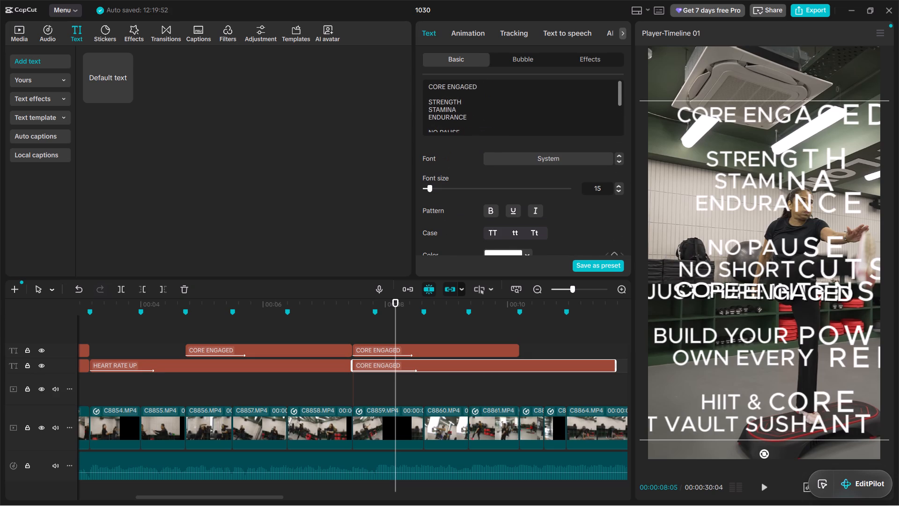
pyautogui.scroll(3, 465, 103)
pyautogui.moveTo(486, 86); pyautogui.dragTo(392, 79)
pyautogui.press('BackSpace')
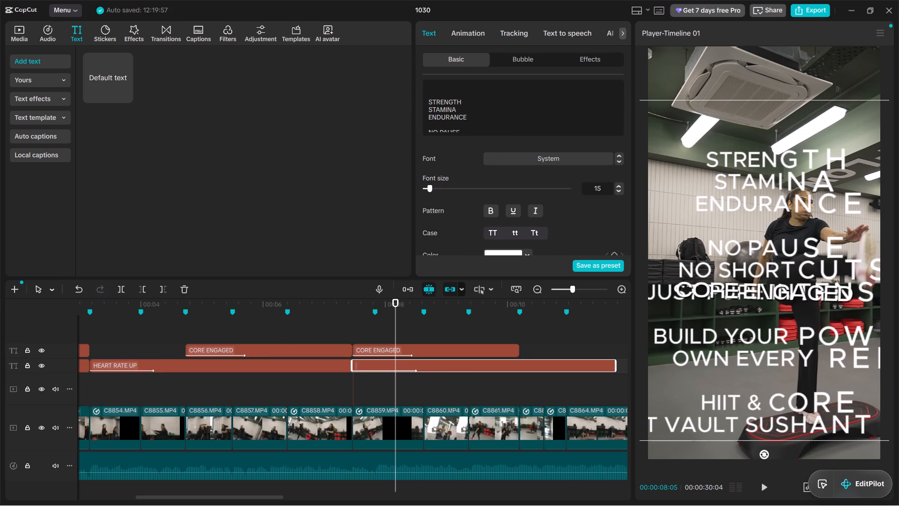
pyautogui.click(426, 100)
pyautogui.press('BackSpace')
pyautogui.press('BackSpace')
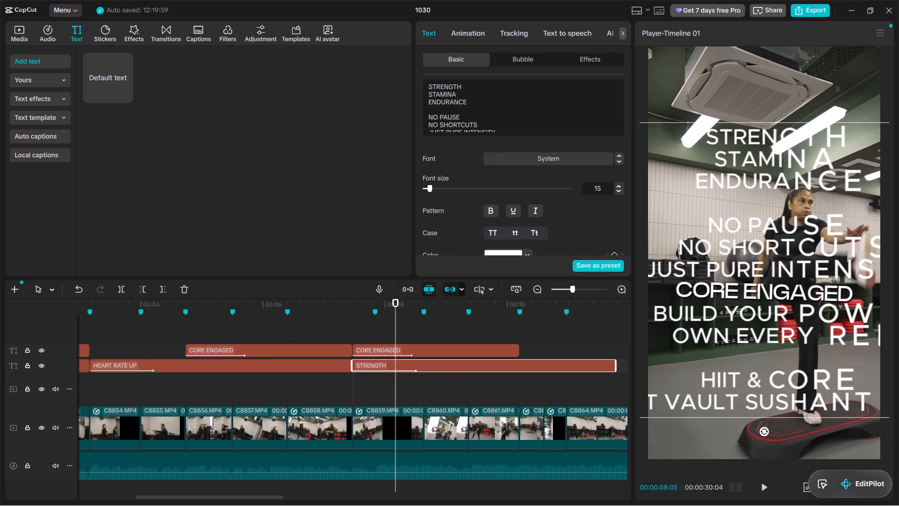
# Copy the phrases from NO PAUSE onward and delete them from the text, keeping STRENGTH, STAMINA and ENDURANCE.
pyautogui.moveTo(428, 115); pyautogui.dragTo(548, 168)
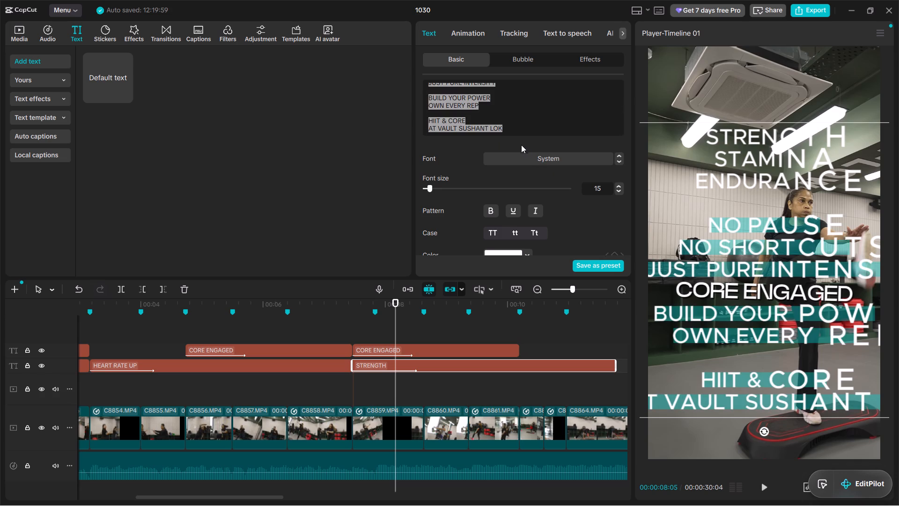
pyautogui.hotkey('ctrl', 'c')
pyautogui.press('BackSpace')
pyautogui.press('BackSpace')
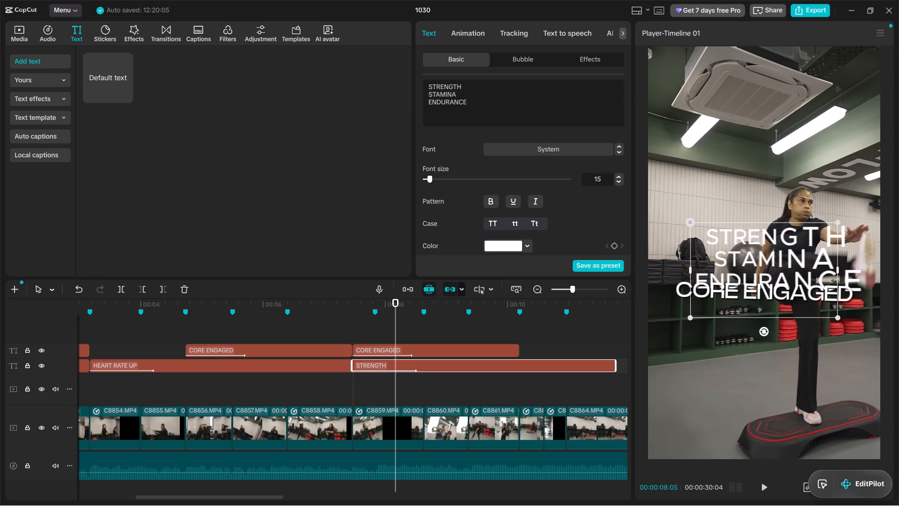
pyautogui.press('BackSpace')
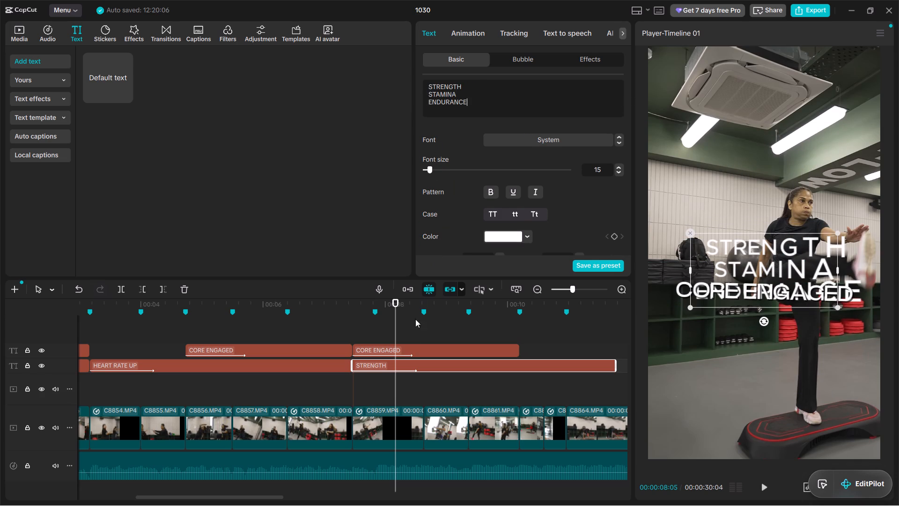
# Delete the STAMINA and ENDURANCE lines so the new text reads only STRENGTH.
pyautogui.click(405, 351)
pyautogui.click(367, 333)
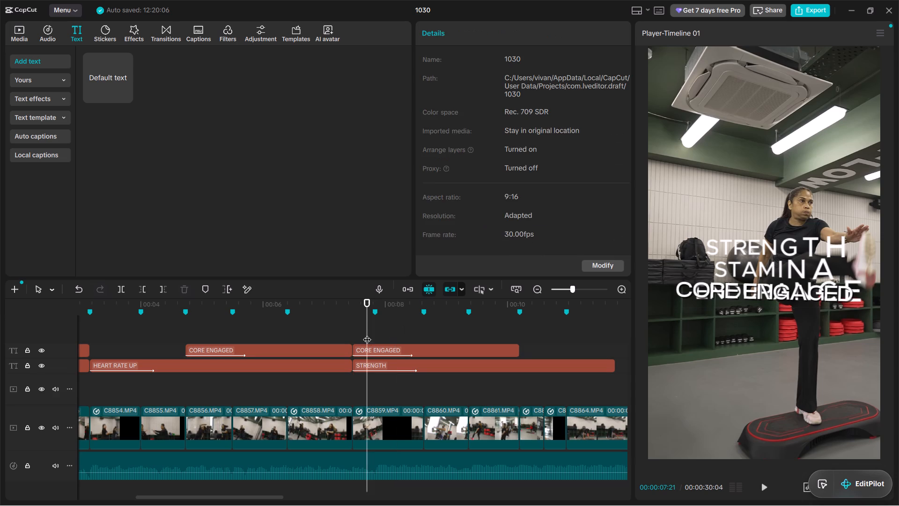
pyautogui.click(381, 366)
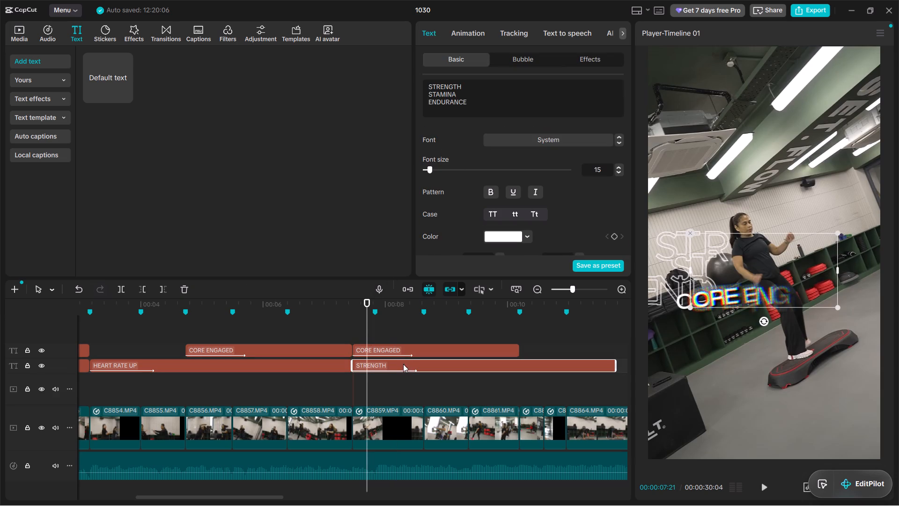
pyautogui.moveTo(471, 104); pyautogui.dragTo(456, 105)
pyautogui.moveTo(456, 105); pyautogui.dragTo(417, 95)
pyautogui.press('BackSpace')
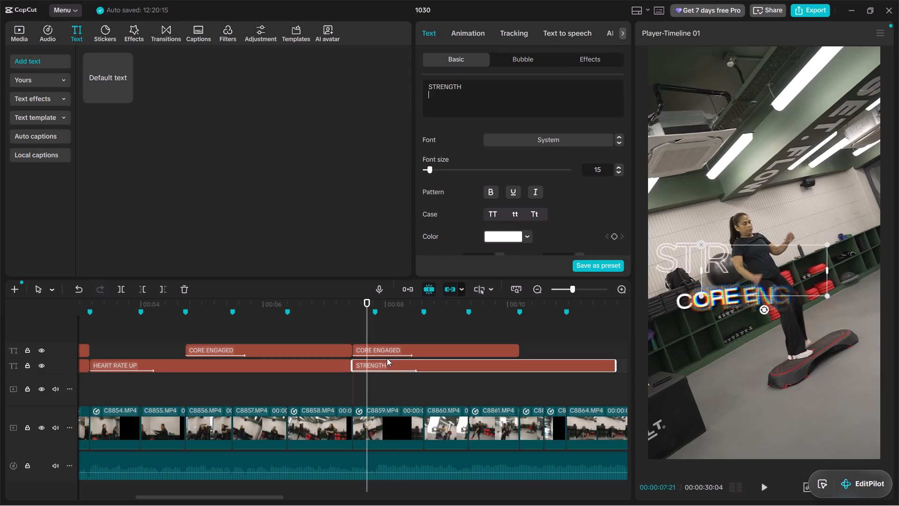
pyautogui.press('BackSpace')
# Move the second CORE ENGAGED text along its track so it starts with clip C8860.
pyautogui.click(389, 353)
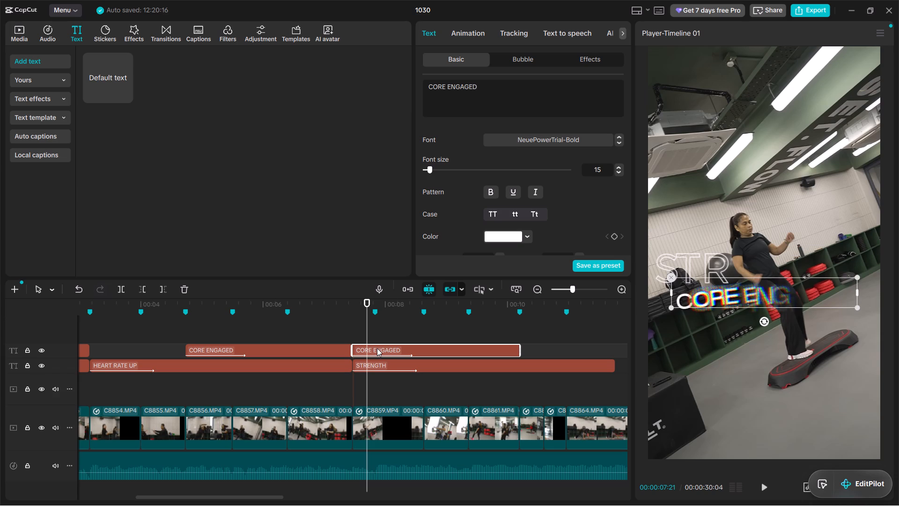
pyautogui.moveTo(377, 348); pyautogui.dragTo(449, 385)
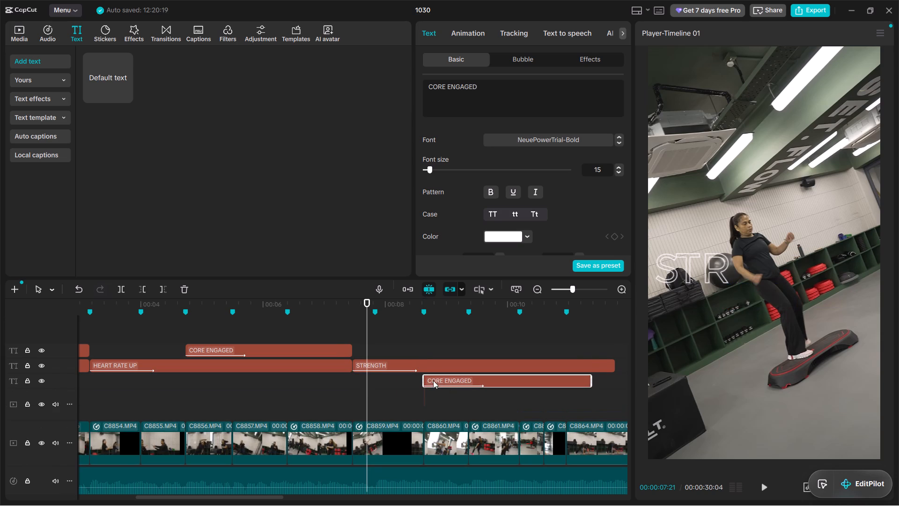
pyautogui.moveTo(442, 379); pyautogui.dragTo(440, 348)
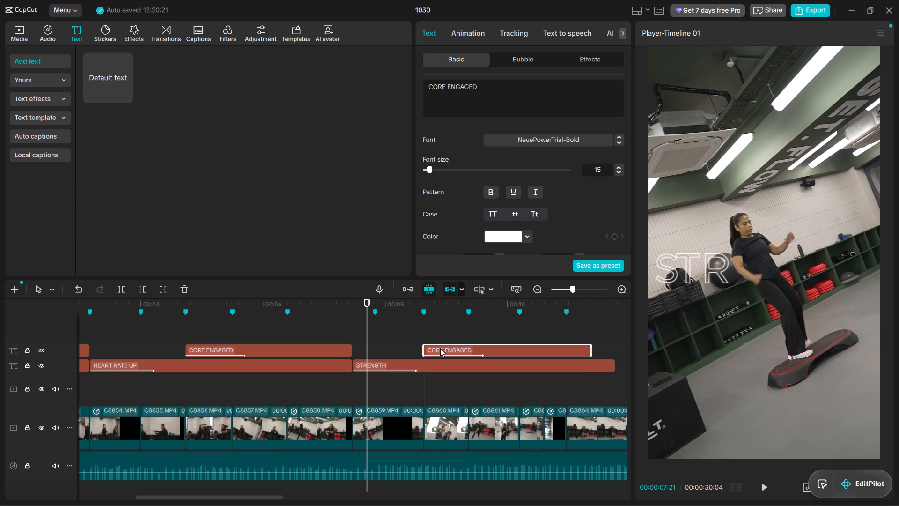
pyautogui.scroll(3, 440, 348)
# Change the wording of the second CORE ENGAGED text to STAMINA.
pyautogui.click(442, 349)
pyautogui.press('space')
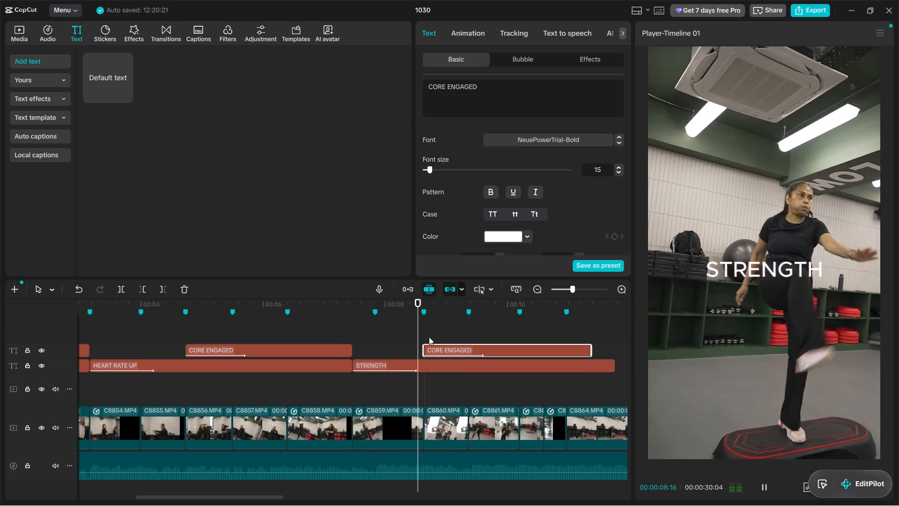
pyautogui.press('space')
pyautogui.click(478, 97)
pyautogui.hotkey('ctrl', 'a')
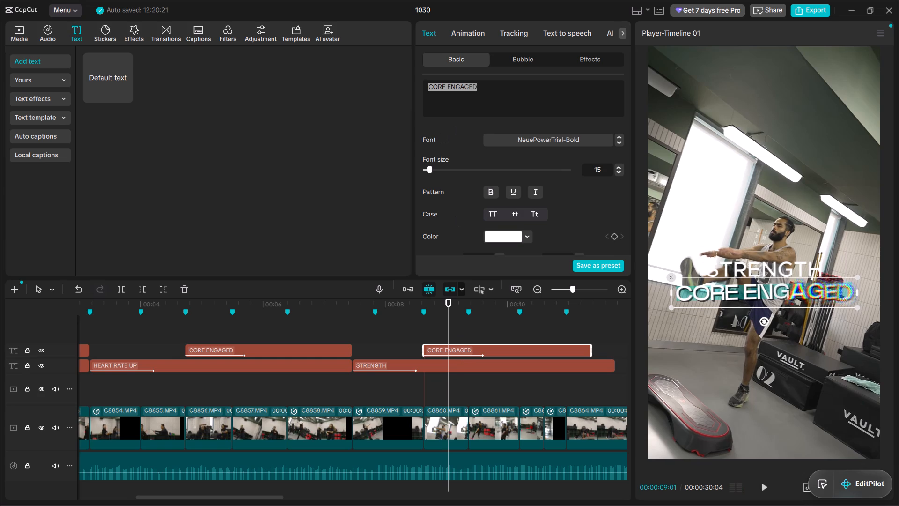
pyautogui.hotkey('shift', 's')
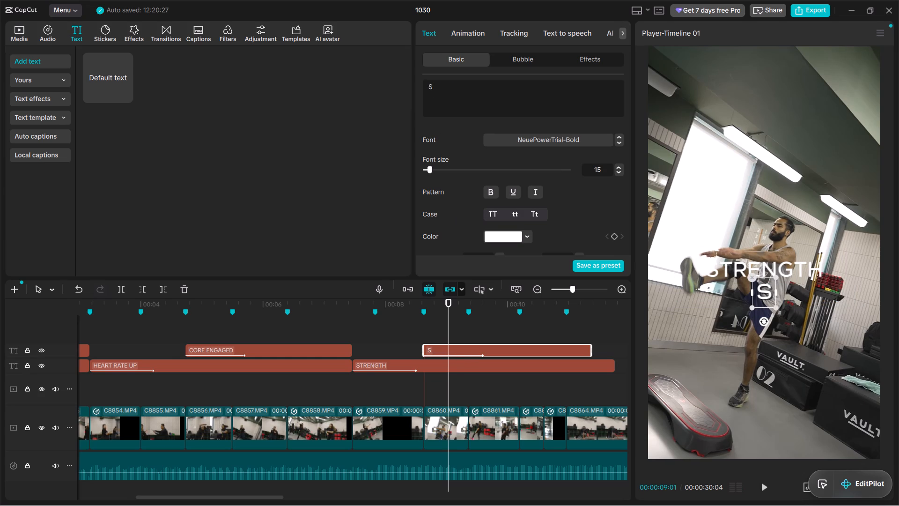
pyautogui.write('TA')
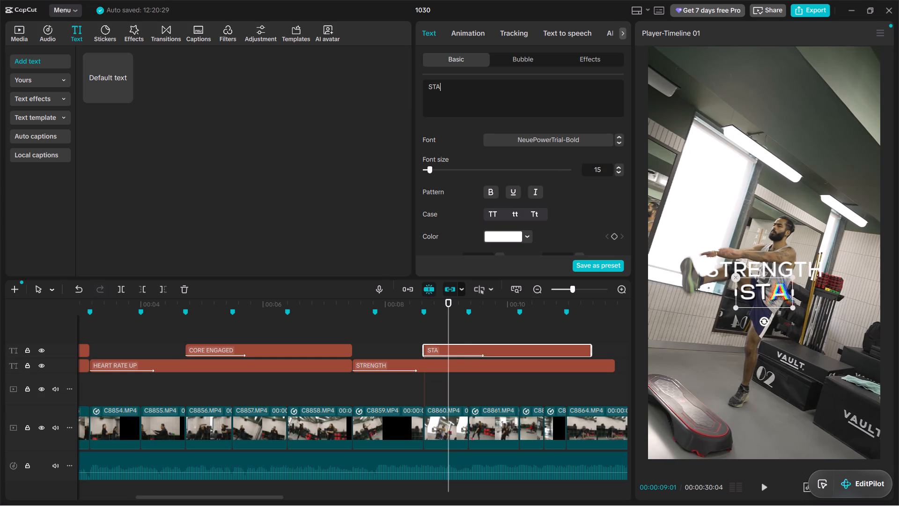
pyautogui.write('MINA')
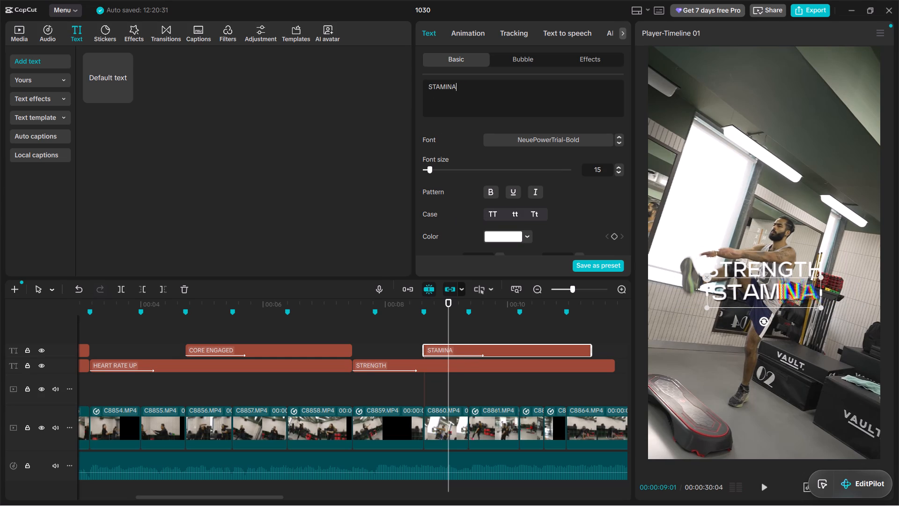
# Play from just before the STRENGTH text into STAMINA to check their timing and appearance.
pyautogui.click(390, 326)
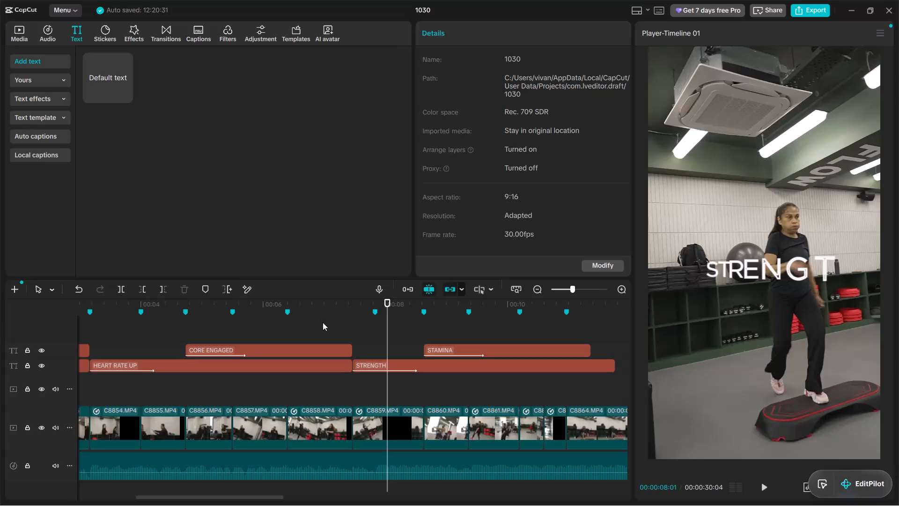
pyautogui.click(349, 335)
pyautogui.click(339, 330)
pyautogui.press('space')
pyautogui.keyDown('alt'); pyautogui.scroll(4, 353, 335); pyautogui.keyUp('alt')
pyautogui.keyDown('alt'); pyautogui.scroll(-5, 353, 335); pyautogui.keyUp('alt')
pyautogui.keyDown('alt'); pyautogui.scroll(5, 353, 335); pyautogui.keyUp('alt')
pyautogui.keyDown('alt'); pyautogui.scroll(-4, 353, 335); pyautogui.keyUp('alt')
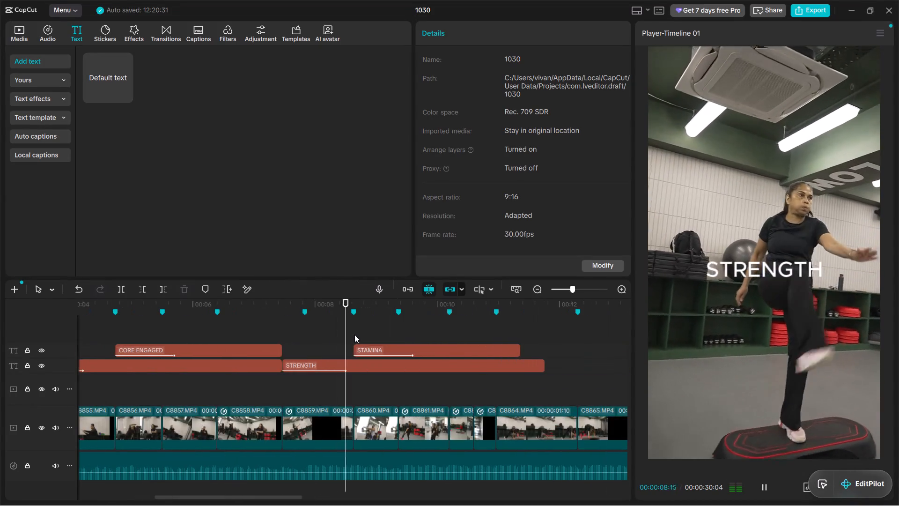
pyautogui.keyDown('alt'); pyautogui.scroll(4, 354, 335); pyautogui.keyUp('alt')
pyautogui.keyDown('alt'); pyautogui.scroll(-4, 356, 334); pyautogui.keyUp('alt')
pyautogui.keyDown('alt'); pyautogui.scroll(4, 357, 332); pyautogui.keyUp('alt')
pyautogui.keyDown('alt'); pyautogui.scroll(-3, 359, 331); pyautogui.keyUp('alt')
pyautogui.press('space')
# Set the STRENGTH text to the NeuePowerTrial-Bold font and apply the white preset style with a dark shadow.
pyautogui.click(212, 376)
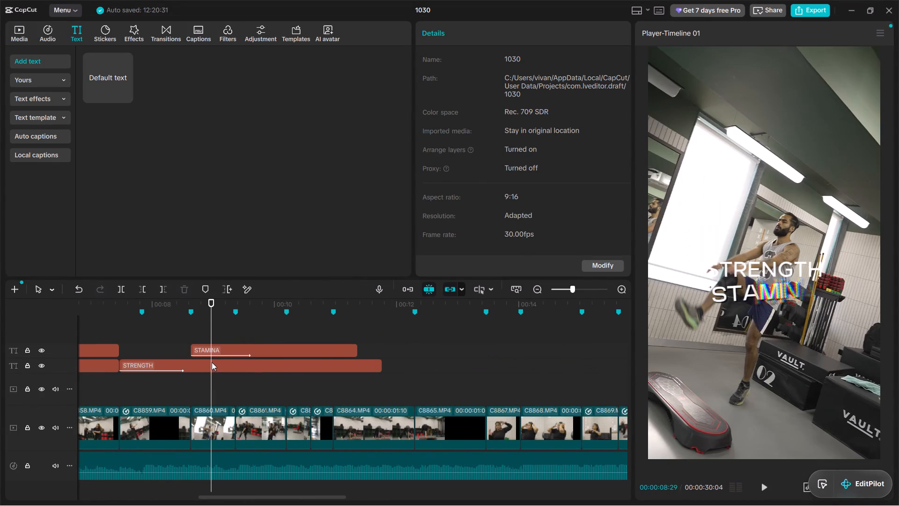
pyautogui.click(212, 362)
pyautogui.click(522, 139)
pyautogui.click(537, 146)
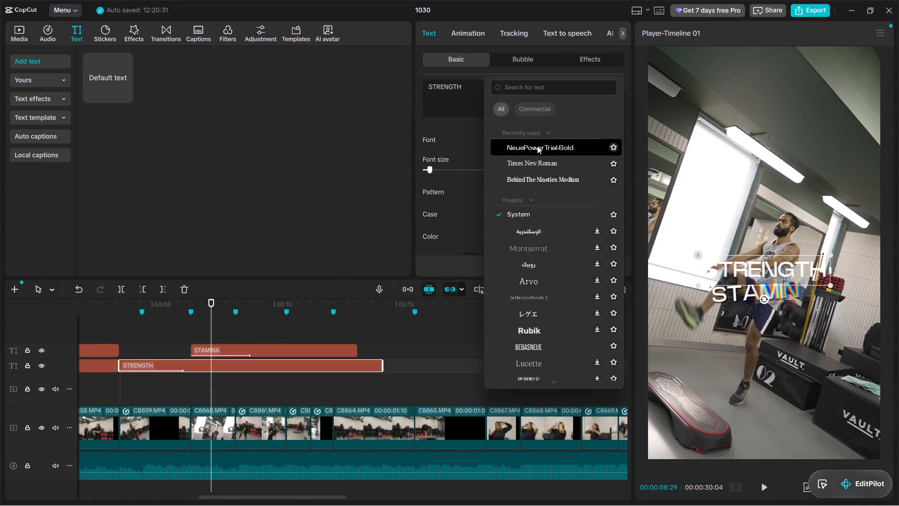
pyautogui.scroll(-3, 543, 233)
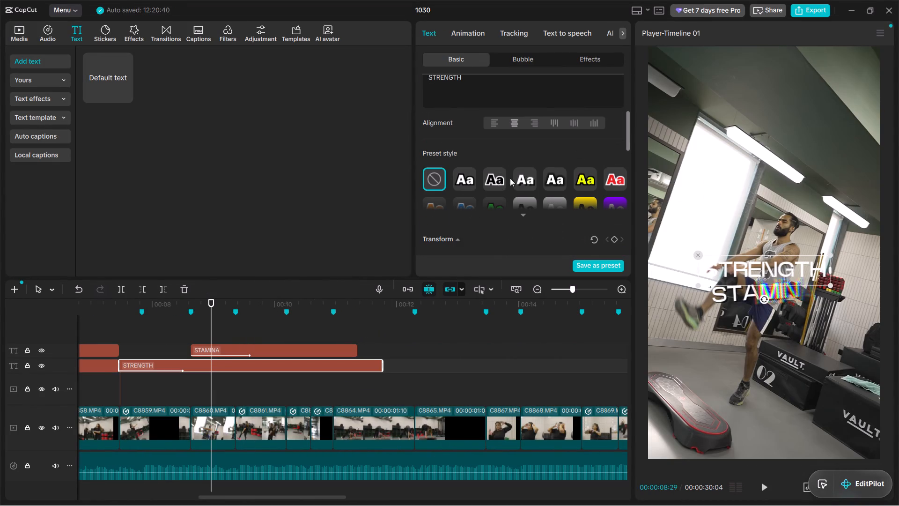
pyautogui.moveTo(531, 174); pyautogui.dragTo(524, 176)
pyautogui.click(531, 180)
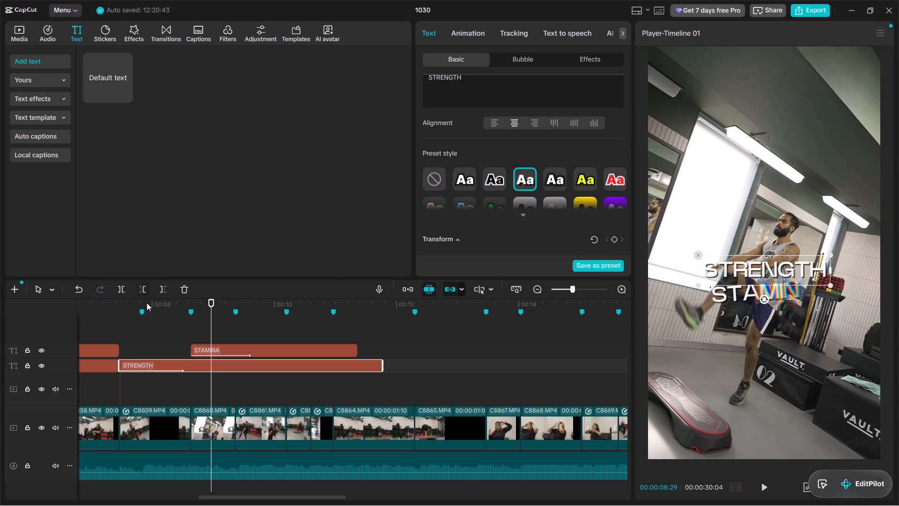
# Play from about 00:00:08 through the STRENGTH and STAMINA texts to check the restyled overlay against the clips.
pyautogui.click(150, 328)
pyautogui.press('space')
pyautogui.keyDown('alt'); pyautogui.scroll(4, 163, 332); pyautogui.keyUp('alt')
pyautogui.keyDown('alt'); pyautogui.scroll(-4, 163, 332); pyautogui.keyUp('alt')
pyautogui.keyDown('alt'); pyautogui.scroll(5, 163, 332); pyautogui.keyUp('alt')
pyautogui.keyDown('alt'); pyautogui.scroll(-2, 163, 332); pyautogui.keyUp('alt')
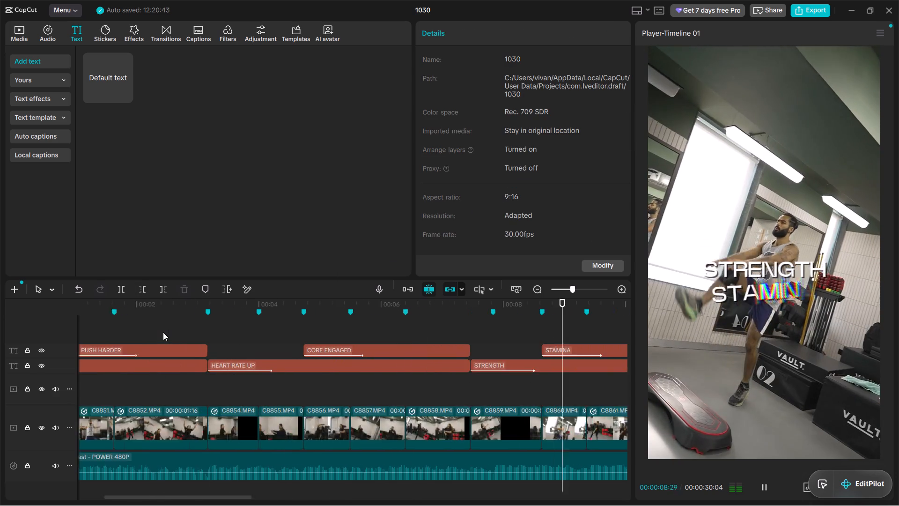
pyautogui.keyDown('alt'); pyautogui.scroll(-2, 163, 332); pyautogui.keyUp('alt')
pyautogui.keyDown('alt'); pyautogui.scroll(3, 177, 331); pyautogui.keyUp('alt')
pyautogui.press('space')
pyautogui.keyDown('alt'); pyautogui.scroll(-2, 462, 359); pyautogui.keyUp('alt')
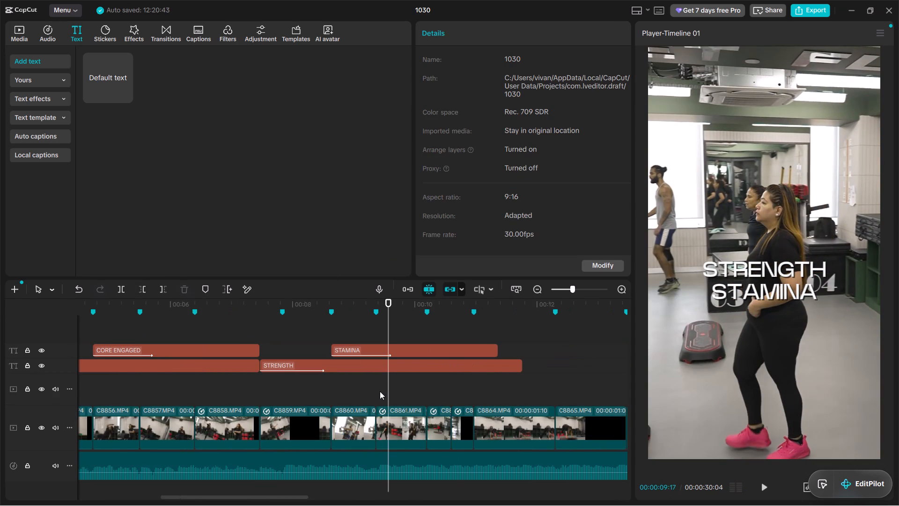
pyautogui.press('space')
pyautogui.press('space')
pyautogui.doubleClick(373, 384)
pyautogui.press('space')
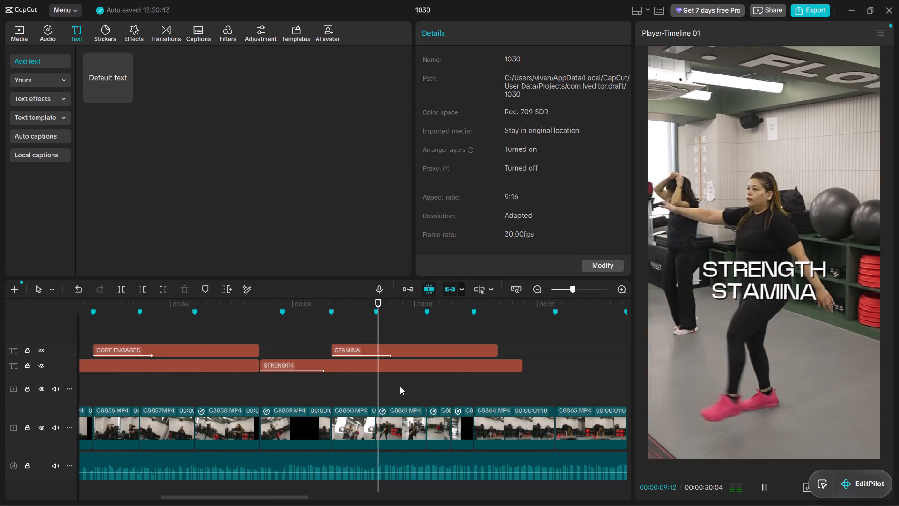
pyautogui.press('space')
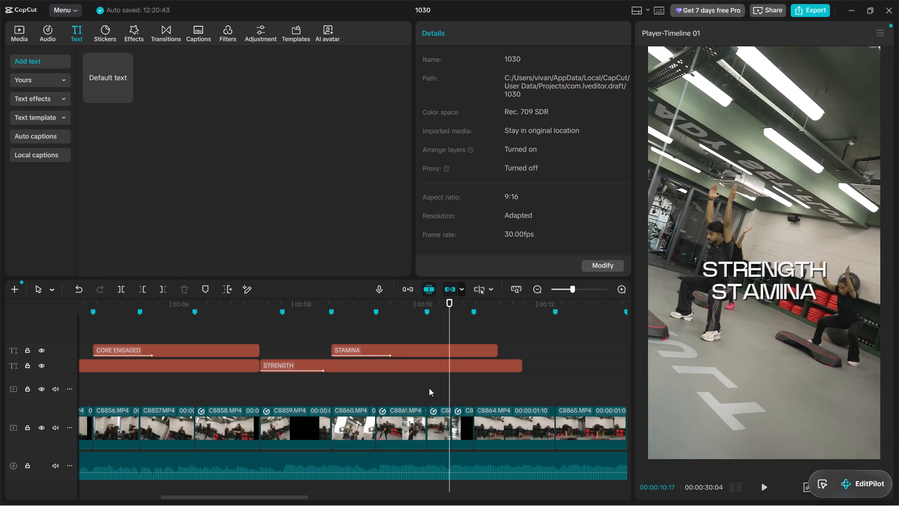
pyautogui.press('space')
pyautogui.click(425, 385)
pyautogui.press('space')
pyautogui.click(425, 385)
# Play from the start of the STRENGTH text into STAMINA to check their timing against the clips.
pyautogui.click(372, 391)
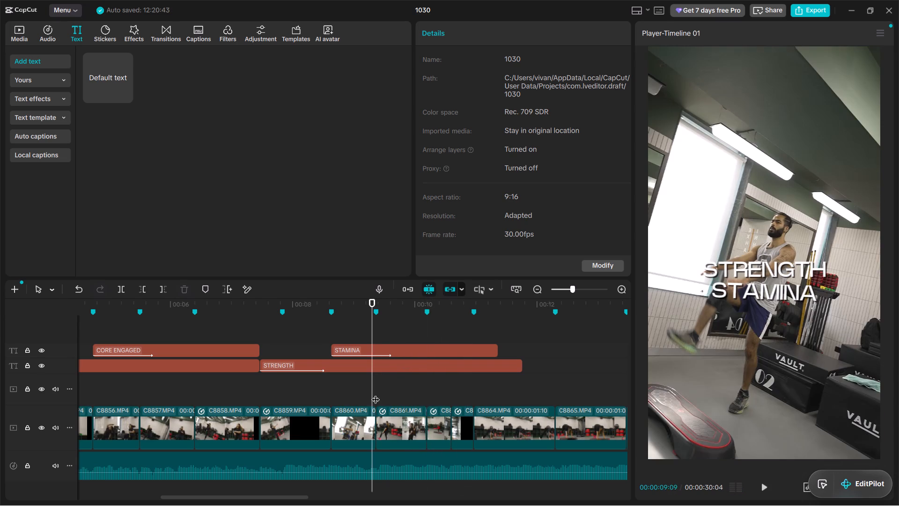
pyautogui.click(378, 395)
pyautogui.click(273, 392)
pyautogui.press('space')
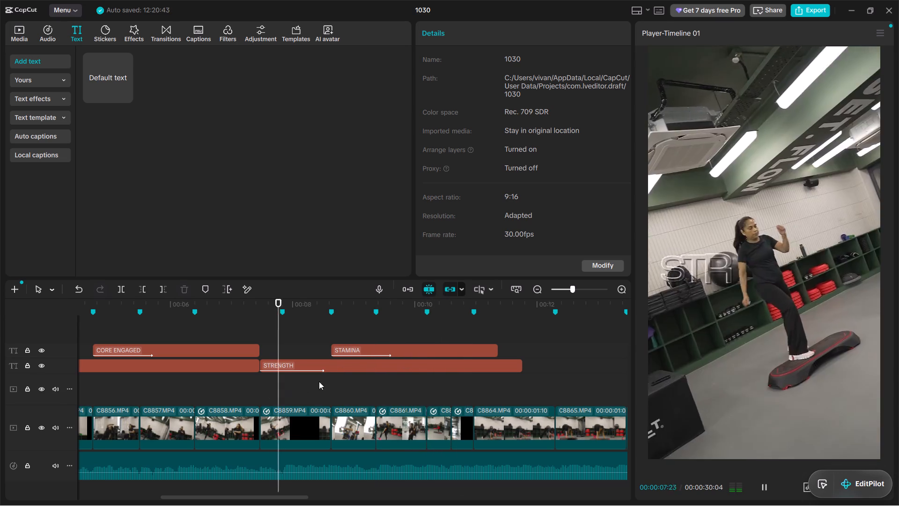
pyautogui.keyDown('alt'); pyautogui.scroll(3, 338, 378); pyautogui.keyUp('alt')
pyautogui.keyDown('alt'); pyautogui.scroll(-5, 338, 378); pyautogui.keyUp('alt')
pyautogui.keyDown('alt'); pyautogui.scroll(4, 338, 378); pyautogui.keyUp('alt')
pyautogui.keyDown('alt'); pyautogui.scroll(-3, 358, 372); pyautogui.keyUp('alt')
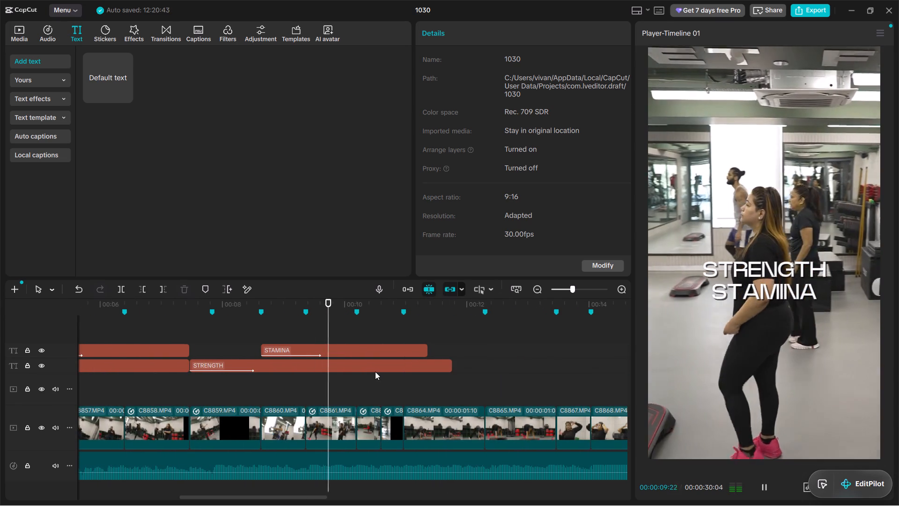
pyautogui.press('space')
pyautogui.press('space')
# Duplicate the STAMINA text onto a new track above it, starting at the beat marker at 00:00:09:11.
pyautogui.click(305, 384)
pyautogui.keyDown('alt'); pyautogui.scroll(4, 269, 385); pyautogui.keyUp('alt')
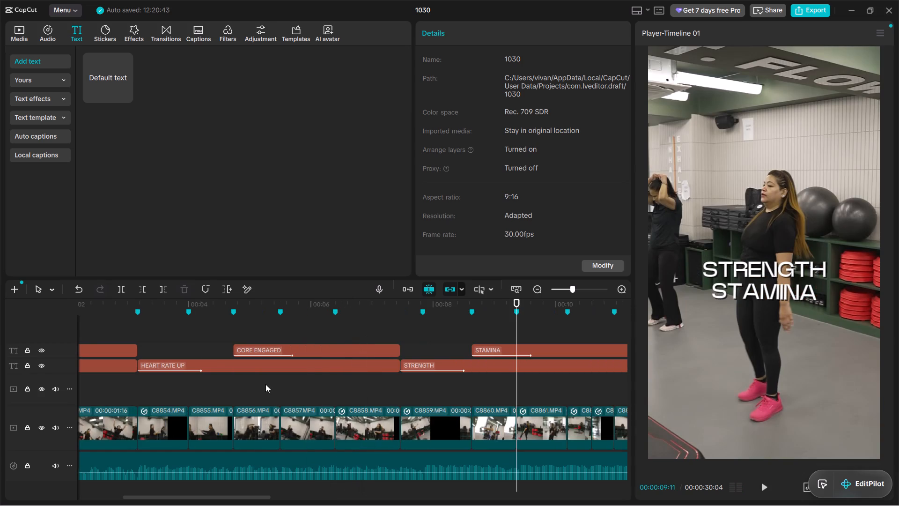
pyautogui.keyDown('alt'); pyautogui.scroll(-3, 258, 377); pyautogui.keyUp('alt')
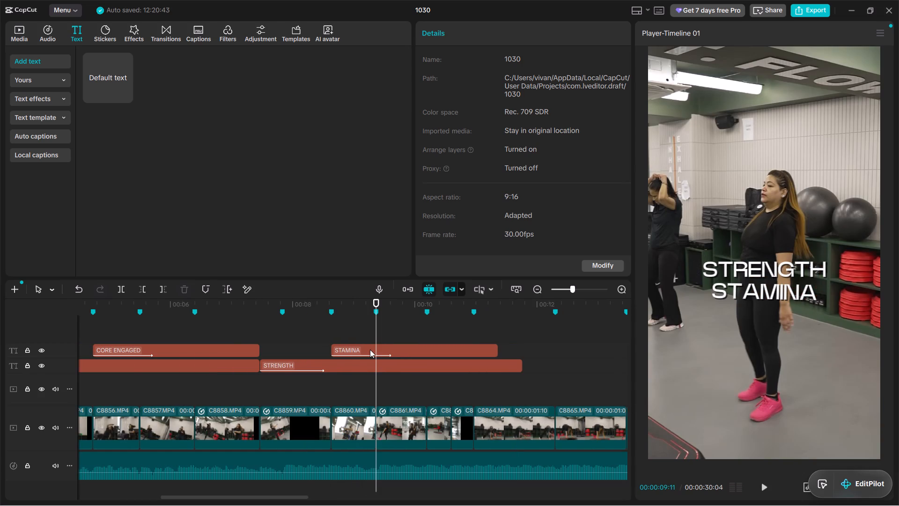
pyautogui.keyDown('alt'); pyautogui.scroll(3, 221, 377); pyautogui.keyUp('alt')
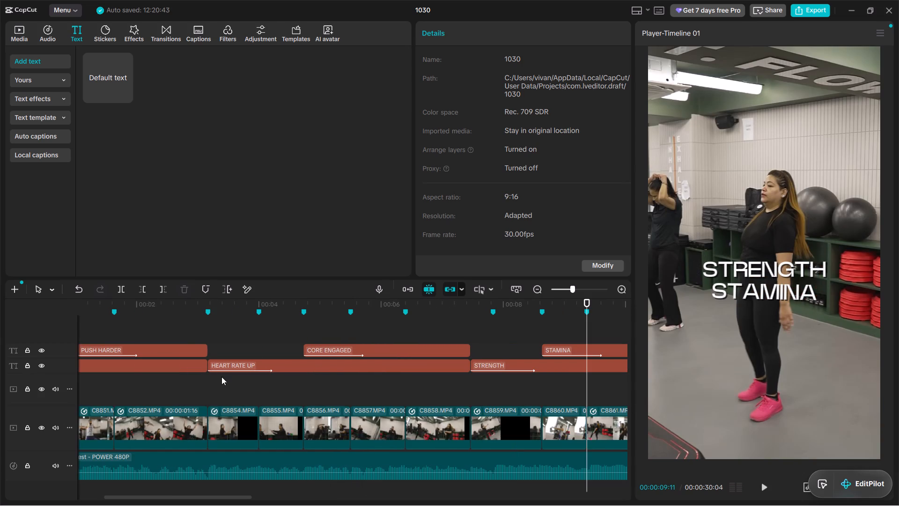
pyautogui.keyDown('alt'); pyautogui.scroll(-4, 460, 402); pyautogui.keyUp('alt')
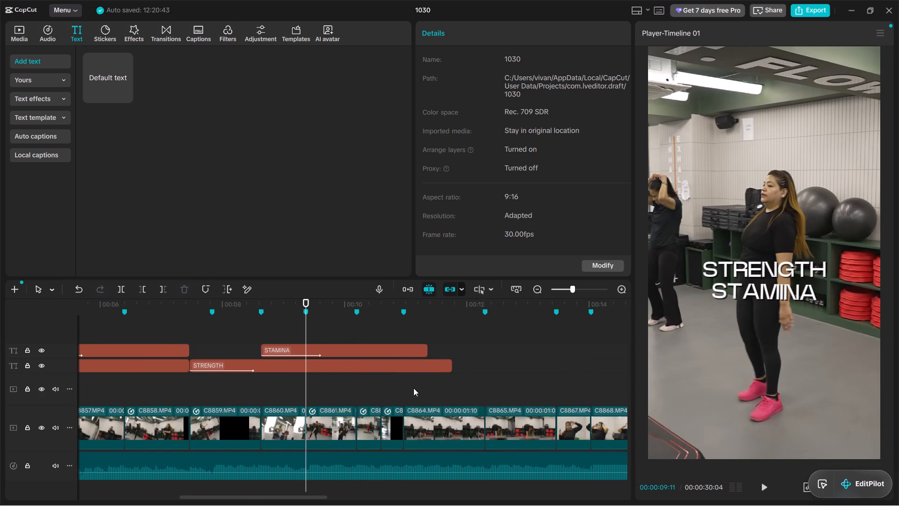
pyautogui.keyDown('alt'); pyautogui.moveTo(315, 350); pyautogui.dragTo(361, 340); pyautogui.keyUp('alt')
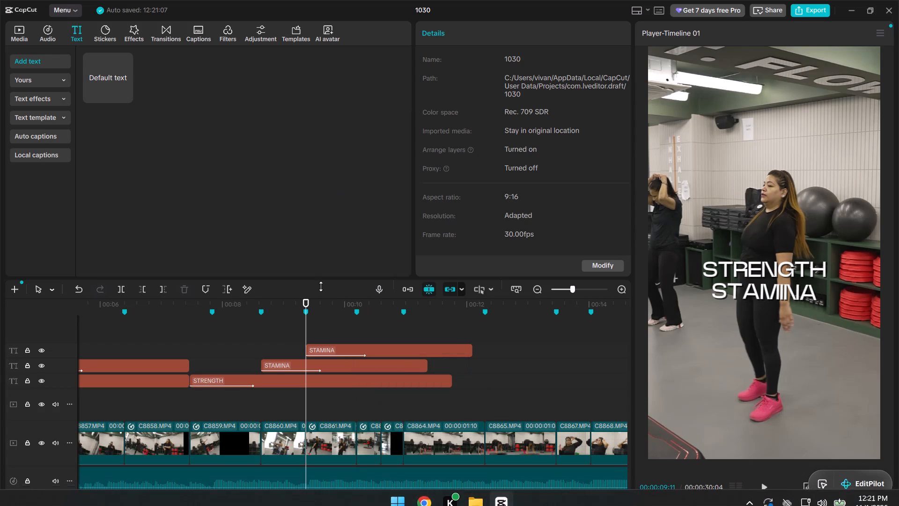
# Change the wording of the duplicated STAMINA text to ENDURANCE.
pyautogui.click(335, 347)
pyautogui.click(446, 105)
pyautogui.hotkey('ctrl', 'a')
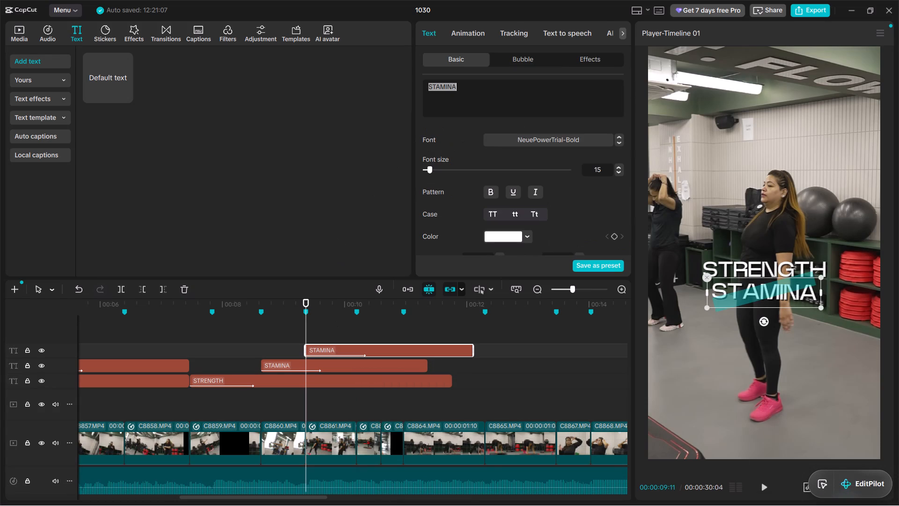
pyautogui.write('ENDURANCE')
pyautogui.click(377, 340)
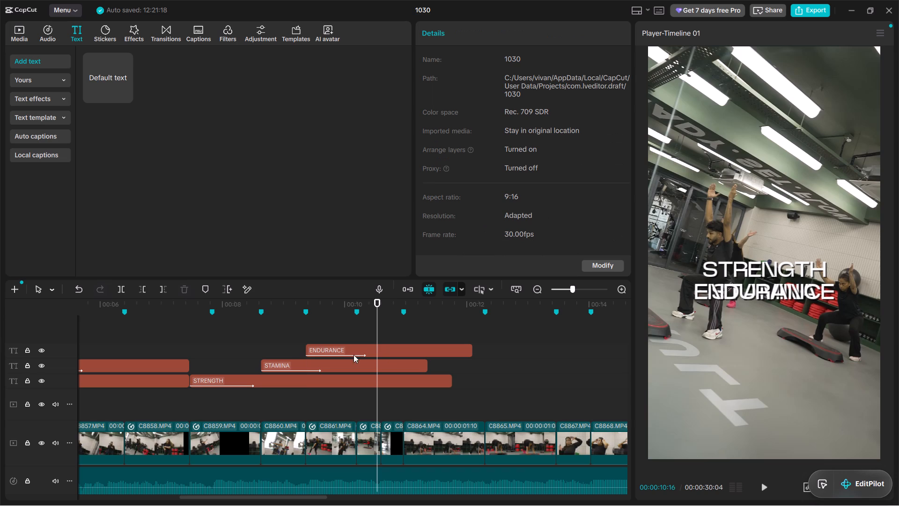
# Move the ENDURANCE text directly below STAMINA in the frame, centred under the other two words.
pyautogui.click(326, 325)
pyautogui.click(351, 340)
pyautogui.click(354, 348)
pyautogui.press('space')
pyautogui.press('space')
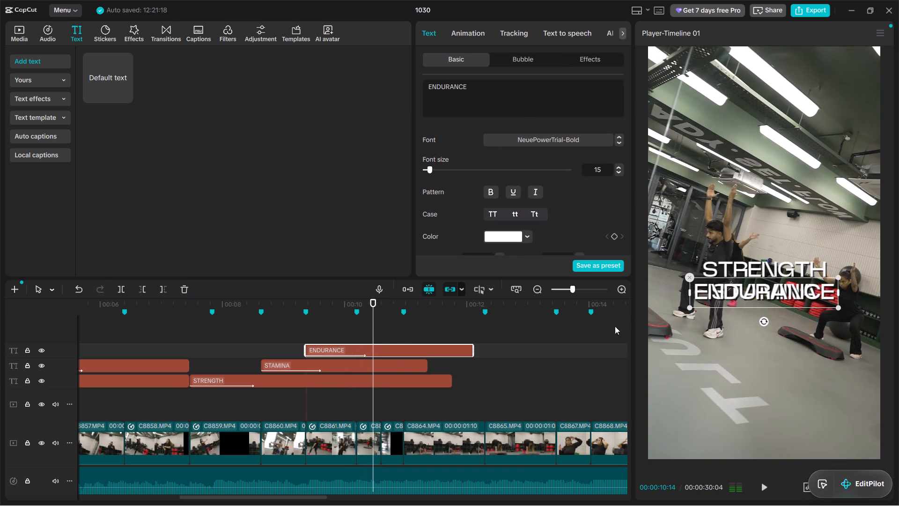
pyautogui.moveTo(742, 296); pyautogui.dragTo(738, 317)
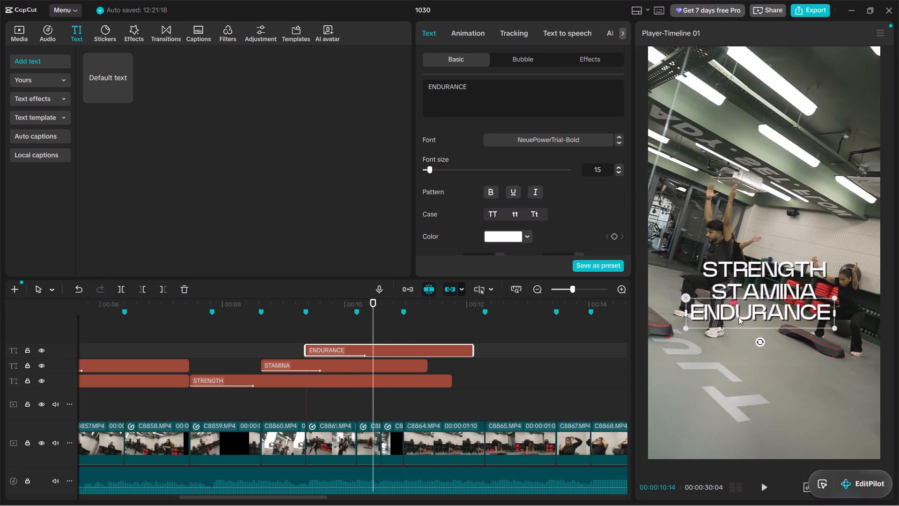
pyautogui.moveTo(738, 317); pyautogui.dragTo(742, 316)
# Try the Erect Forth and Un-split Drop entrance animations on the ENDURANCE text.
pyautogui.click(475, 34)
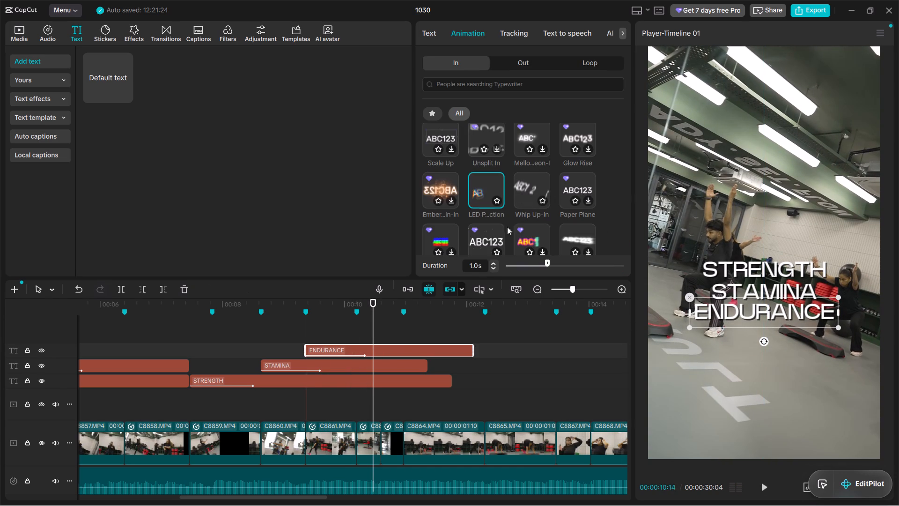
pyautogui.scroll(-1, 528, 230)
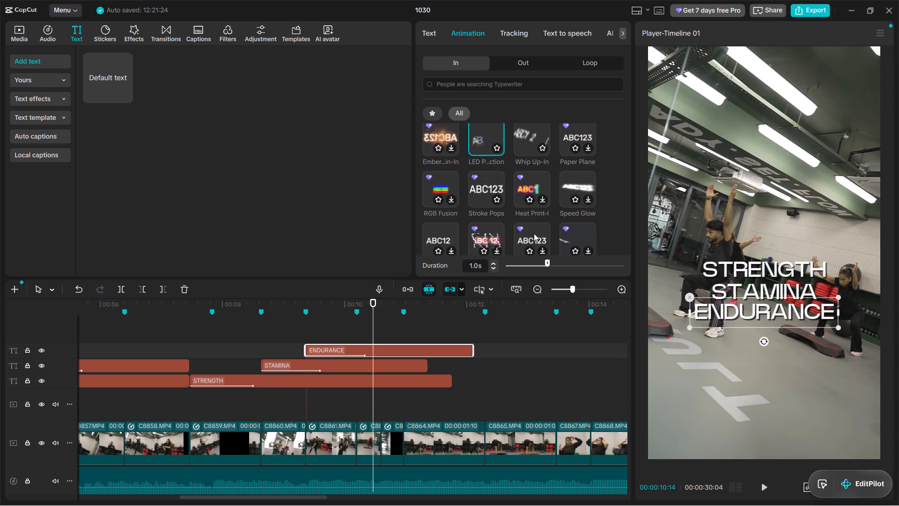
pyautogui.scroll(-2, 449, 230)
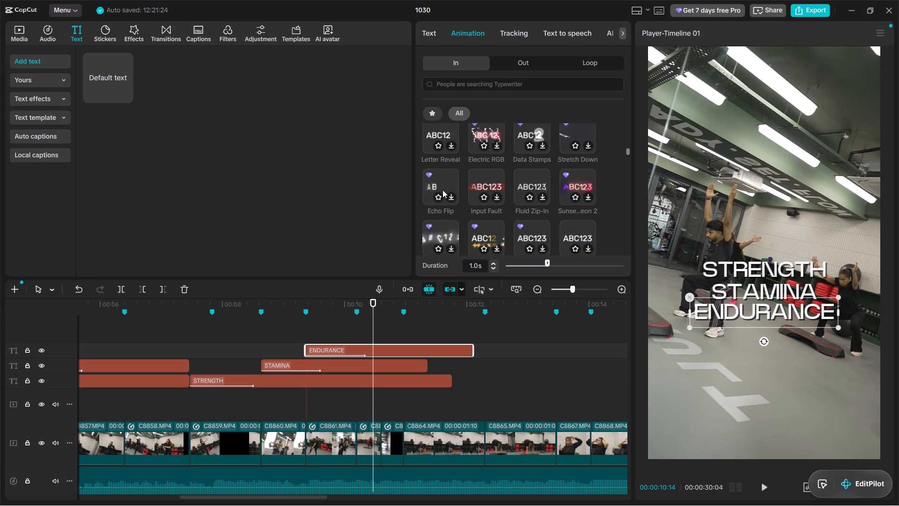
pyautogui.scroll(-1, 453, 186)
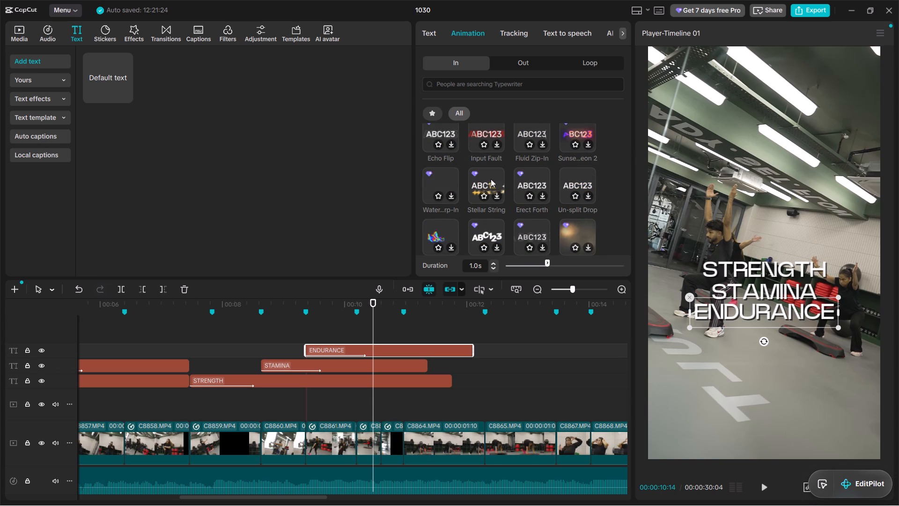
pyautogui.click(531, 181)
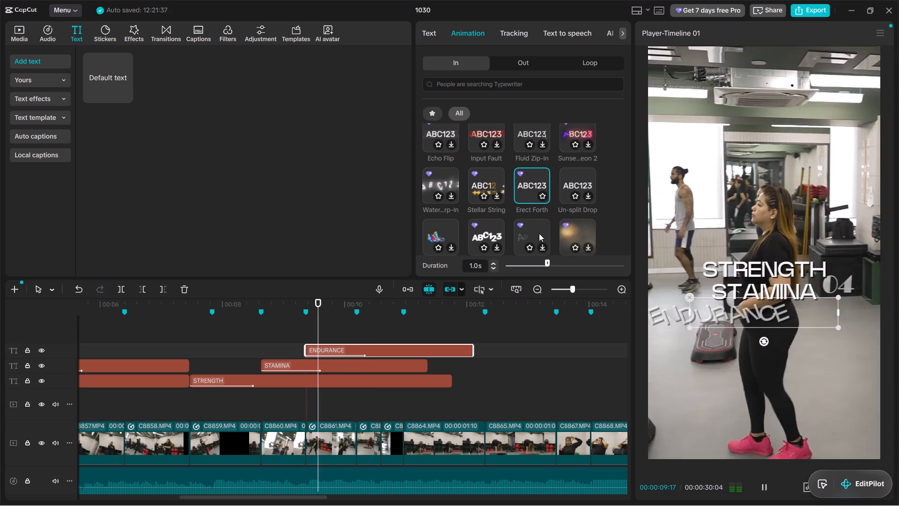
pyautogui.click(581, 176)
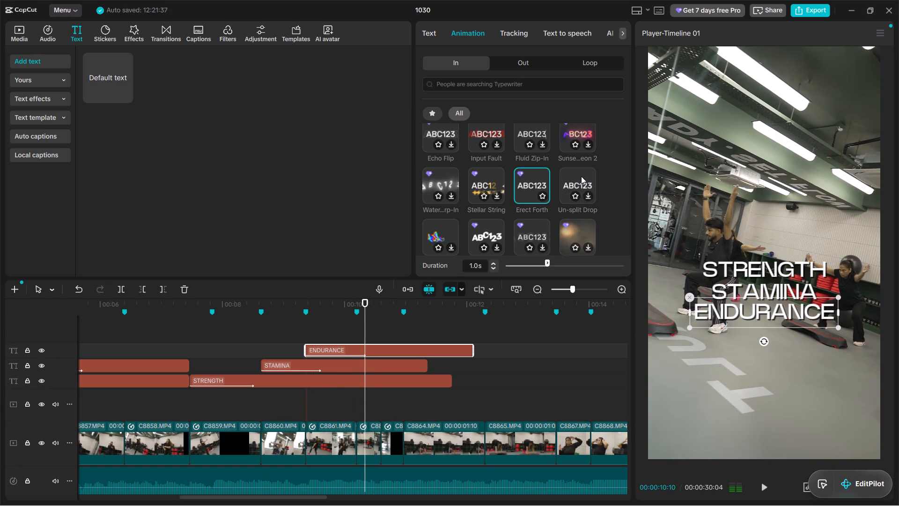
# Apply the Projection Hop entrance animation to the ENDURANCE text.
pyautogui.scroll(-1, 527, 216)
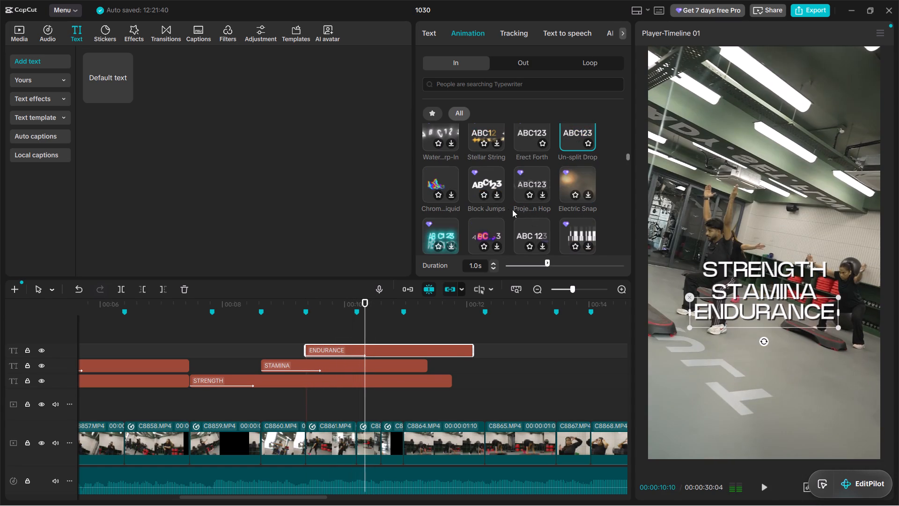
pyautogui.click(531, 176)
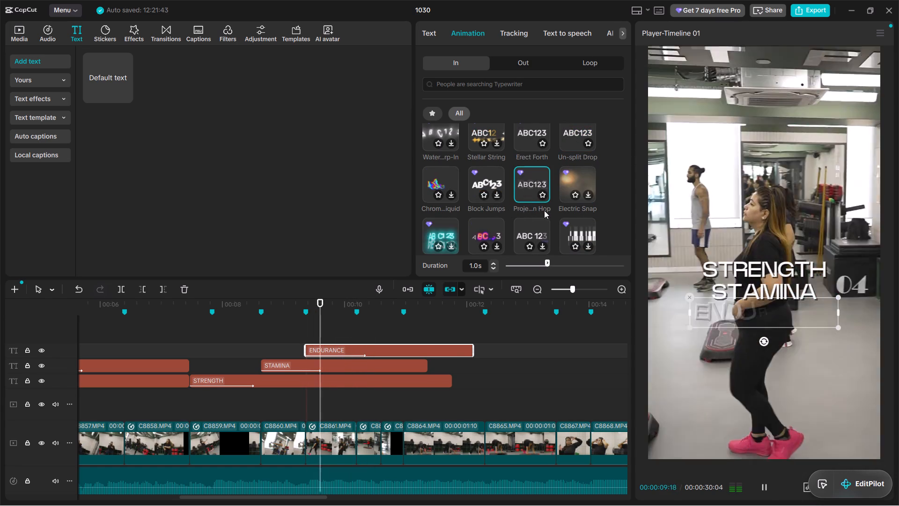
# Apply the Barcode In entrance animation to the ENDURANCE text with a duration of 0.7 s.
pyautogui.scroll(-1, 544, 210)
pyautogui.click(580, 179)
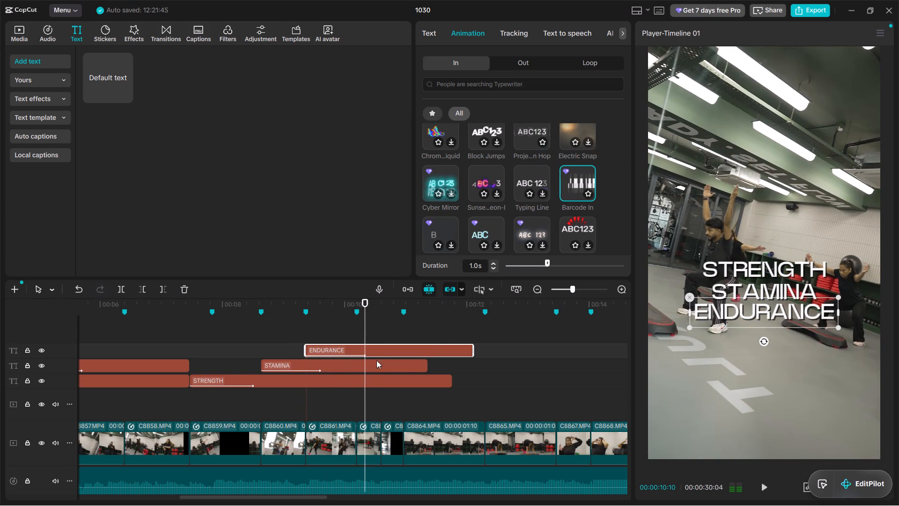
pyautogui.moveTo(546, 265); pyautogui.dragTo(536, 263)
# Cut the STRENGTH, STAMINA and ENDURANCE texts together at 00:00:10:29, where clip C8864.MP4 starts, and delete the parts after the cut.
pyautogui.keyDown('alt'); pyautogui.scroll(-2, 334, 417); pyautogui.keyUp('alt')
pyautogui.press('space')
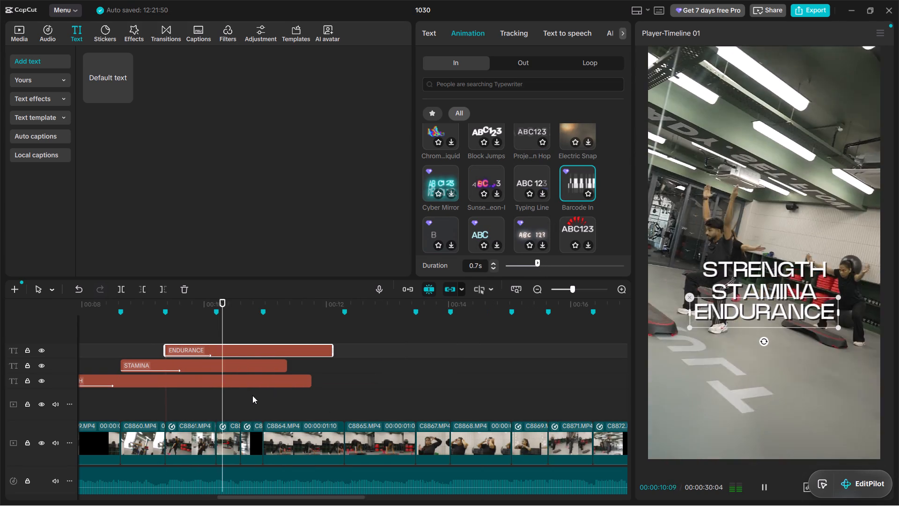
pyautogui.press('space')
pyautogui.click(264, 408)
pyautogui.moveTo(227, 397); pyautogui.dragTo(286, 331)
pyautogui.hotkey('ctrl', 'b')
pyautogui.press('BackSpace')
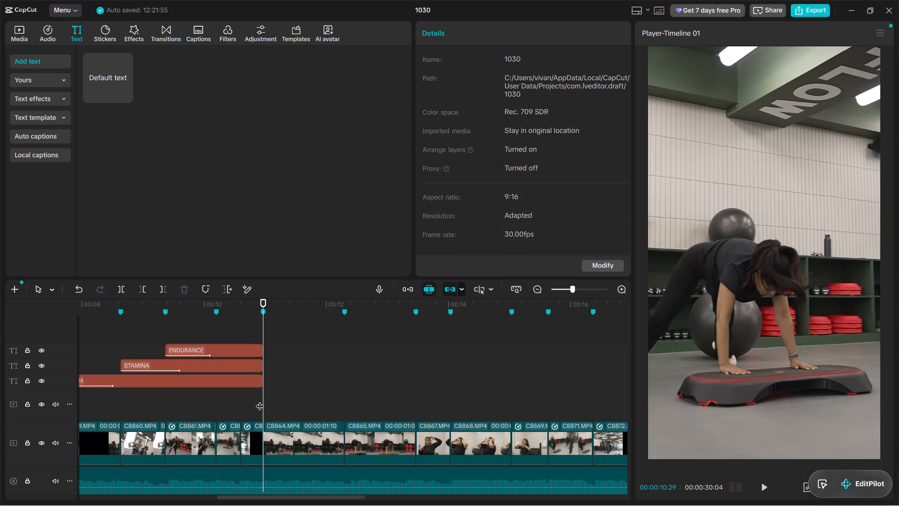
# Review the text clips along the timeline and play the footage that follows the three-word title.
pyautogui.keyDown('alt'); pyautogui.scroll(8, 263, 396); pyautogui.keyUp('alt')
pyautogui.keyDown('alt'); pyautogui.scroll(-8, 265, 393); pyautogui.keyUp('alt')
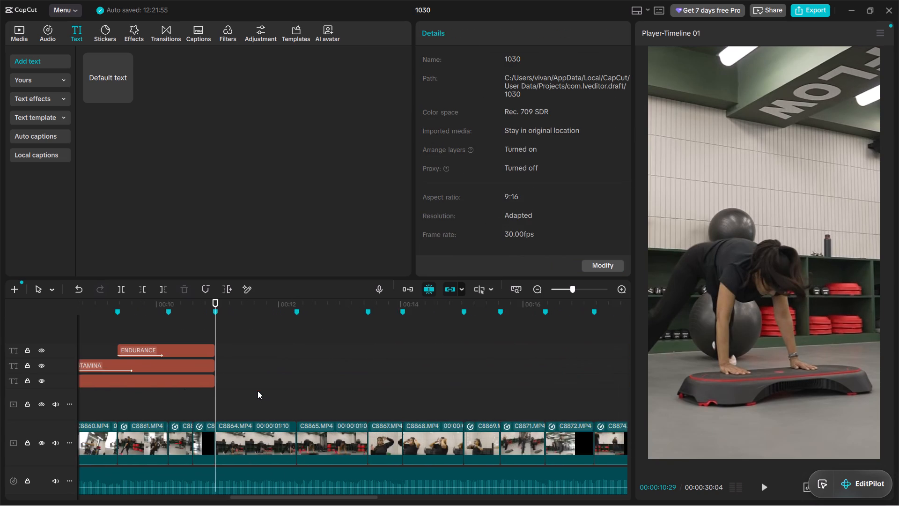
pyautogui.keyDown('alt'); pyautogui.scroll(5, 258, 391); pyautogui.keyUp('alt')
pyautogui.keyDown('alt'); pyautogui.scroll(-3, 265, 388); pyautogui.keyUp('alt')
pyautogui.keyDown('alt'); pyautogui.scroll(4, 267, 387); pyautogui.keyUp('alt')
pyautogui.keyDown('alt'); pyautogui.scroll(-4, 269, 387); pyautogui.keyUp('alt')
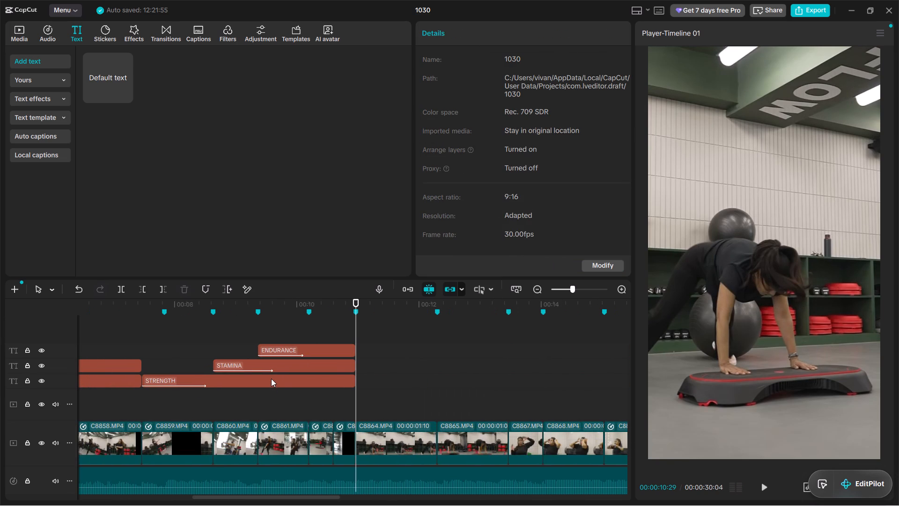
pyautogui.keyDown('alt'); pyautogui.scroll(7, 278, 378); pyautogui.keyUp('alt')
pyautogui.keyDown('alt'); pyautogui.scroll(-4, 288, 377); pyautogui.keyUp('alt')
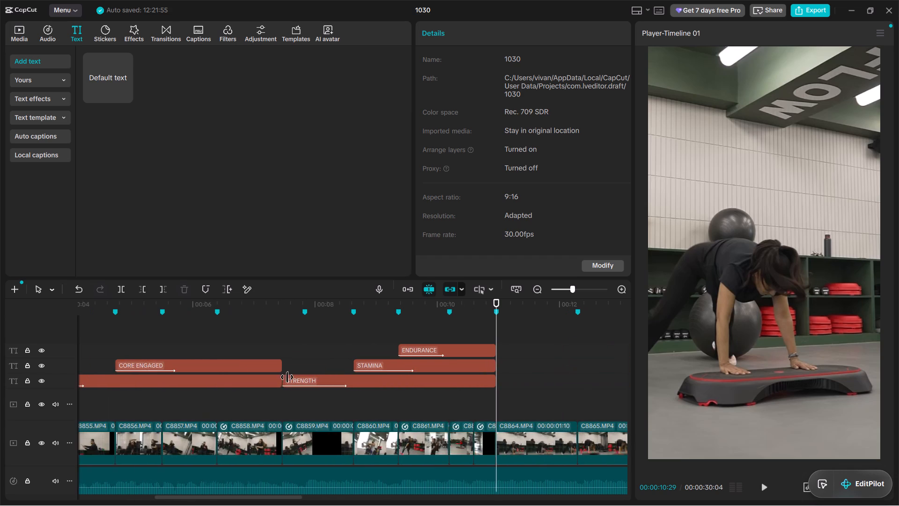
pyautogui.keyDown('alt'); pyautogui.scroll(-2, 370, 420); pyautogui.keyUp('alt')
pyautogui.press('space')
pyautogui.keyDown('alt'); pyautogui.scroll(-1, 341, 395); pyautogui.keyUp('alt')
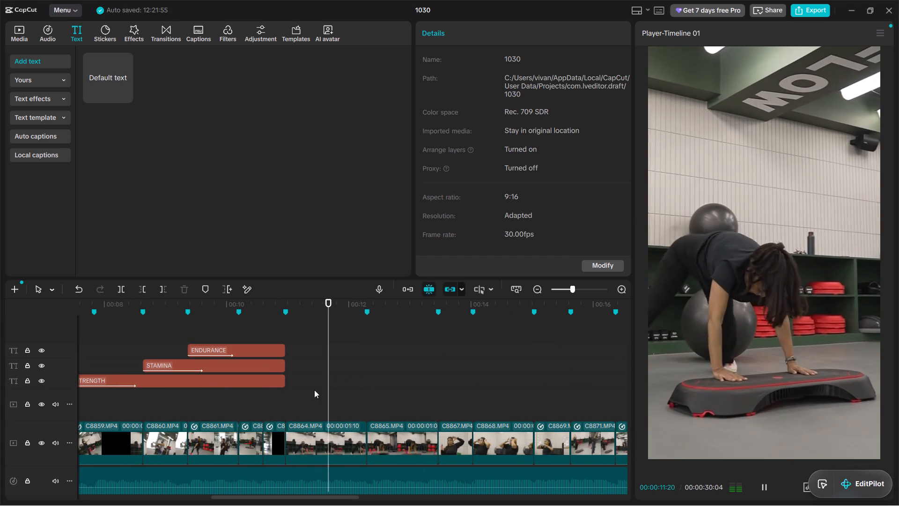
# Return the playhead to the start of clip C8864.MP4 at 00:00:10:29 and open the project's imported media.
pyautogui.click(284, 409)
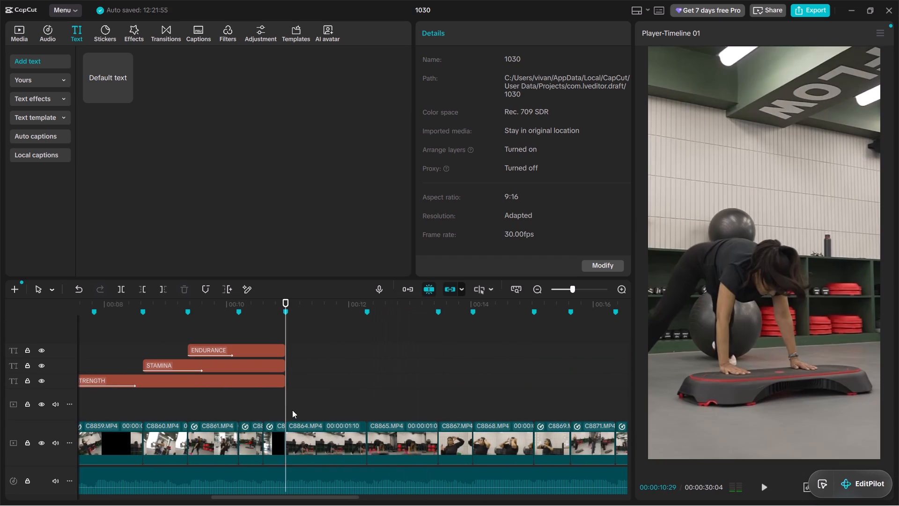
pyautogui.click(24, 28)
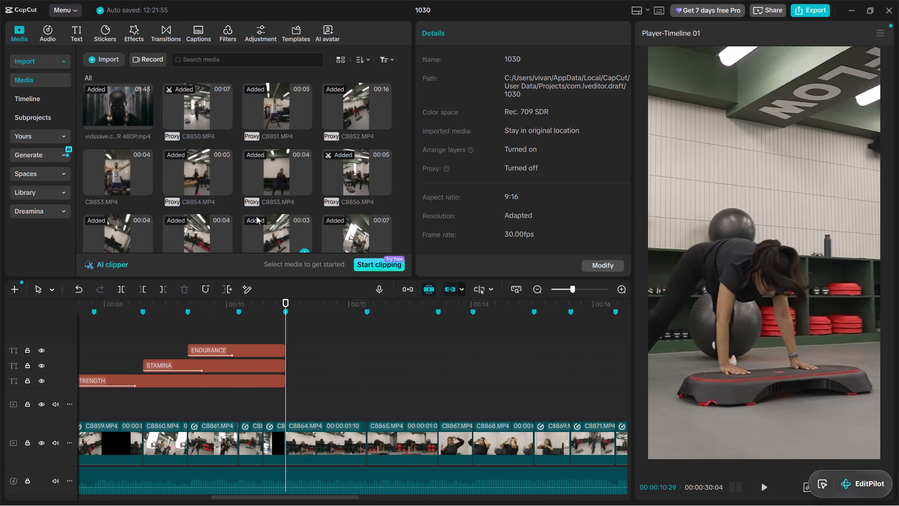
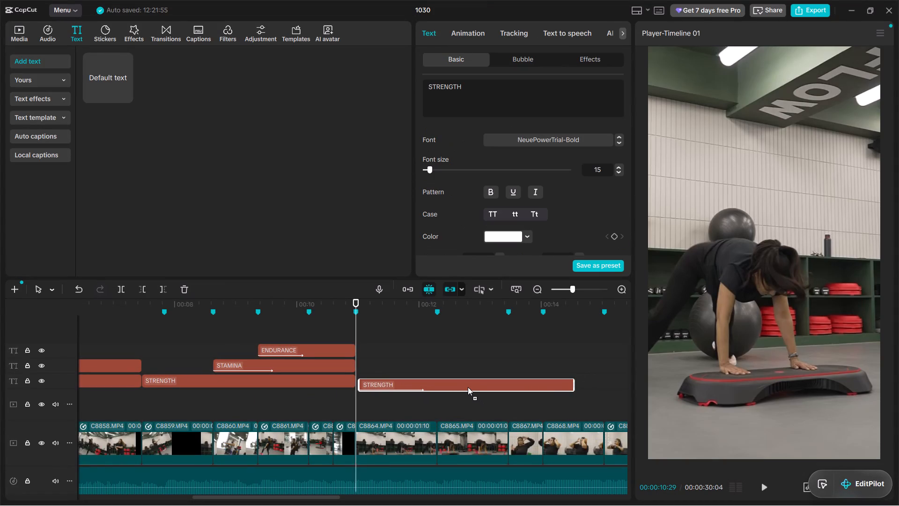
# Place the copied STRENGTH text on the lowest text track, directly after the existing STRENGTH text, starting with clip C8864.MP4.
pyautogui.keyDown('alt'); pyautogui.moveTo(468, 387); pyautogui.dragTo(463, 383); pyautogui.keyUp('alt')
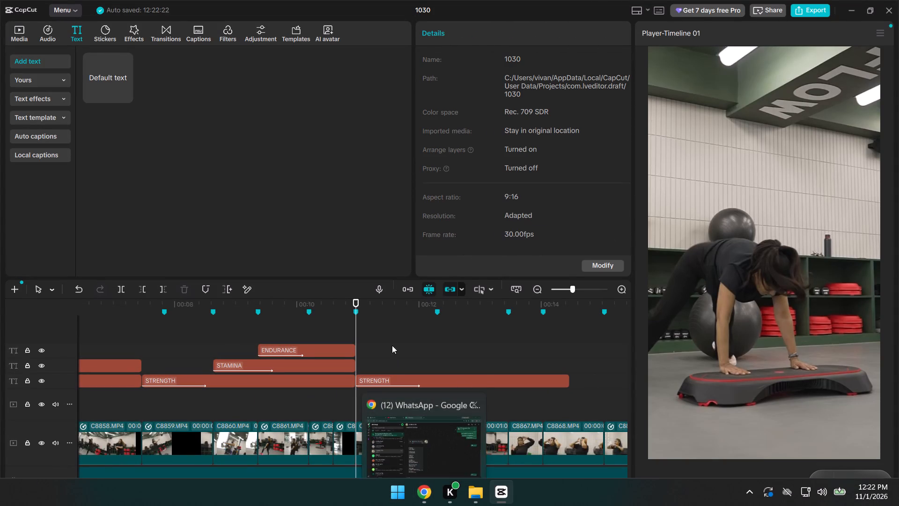
# Replace the copied STRENGTH wording with the pasted script, keeping only the lines NO PAUSE, NO SHORTCUTS, JUST PURE INTENSITY.
pyautogui.click(509, 381)
pyautogui.click(463, 95)
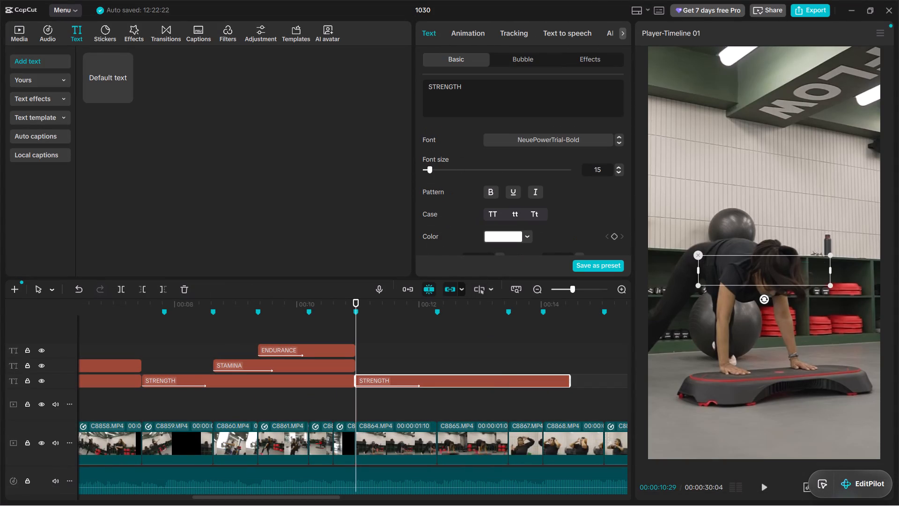
pyautogui.hotkey('ctrl', 'a')
pyautogui.hotkey('ctrl', 'v')
pyautogui.scroll(7, 462, 119)
pyautogui.moveTo(426, 117); pyautogui.dragTo(567, 178)
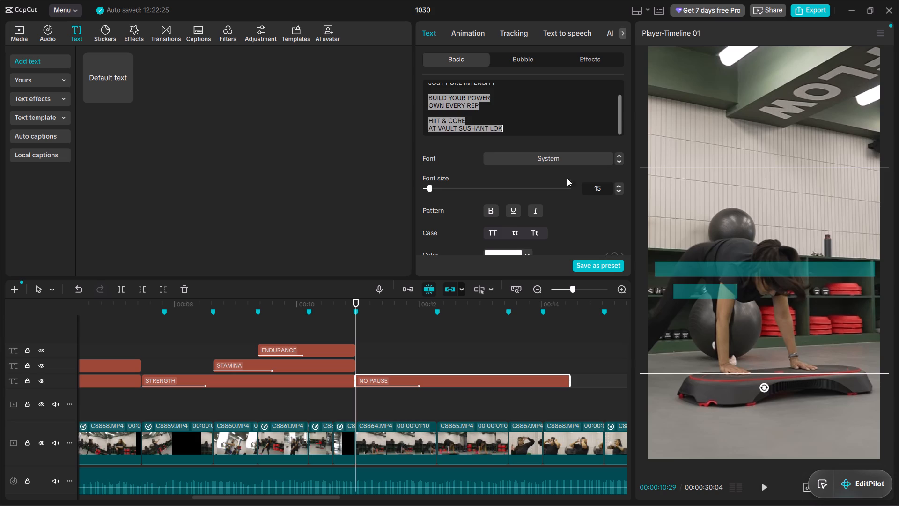
pyautogui.moveTo(567, 178); pyautogui.dragTo(577, 182)
pyautogui.press('BackSpace')
pyautogui.press('BackSpace')
pyautogui.press('BackSpace')
pyautogui.moveTo(508, 100); pyautogui.dragTo(508, 99)
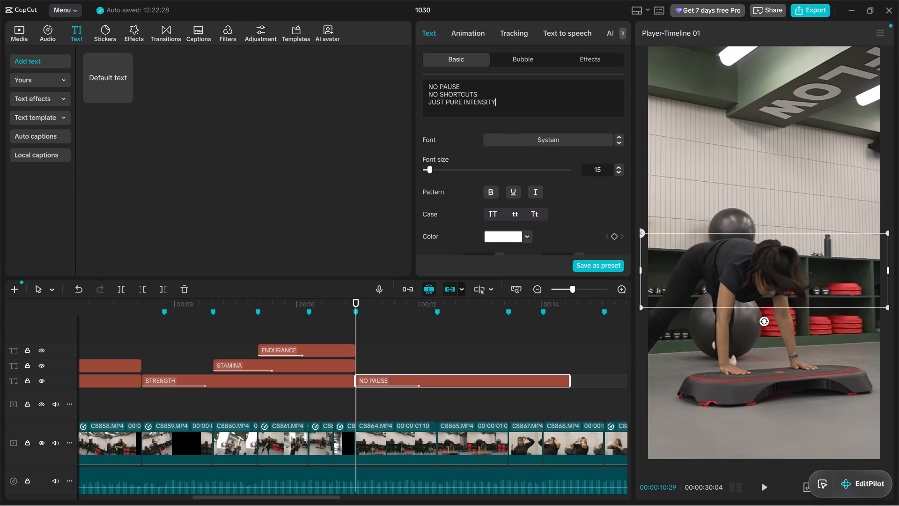
# Copy the full three-line wording of the text, then delete the second and third lines so it reads NO PAUSE.
pyautogui.moveTo(508, 99); pyautogui.dragTo(387, 68)
pyautogui.hotkey('ctrl', 'c')
pyautogui.moveTo(527, 107); pyautogui.dragTo(525, 107)
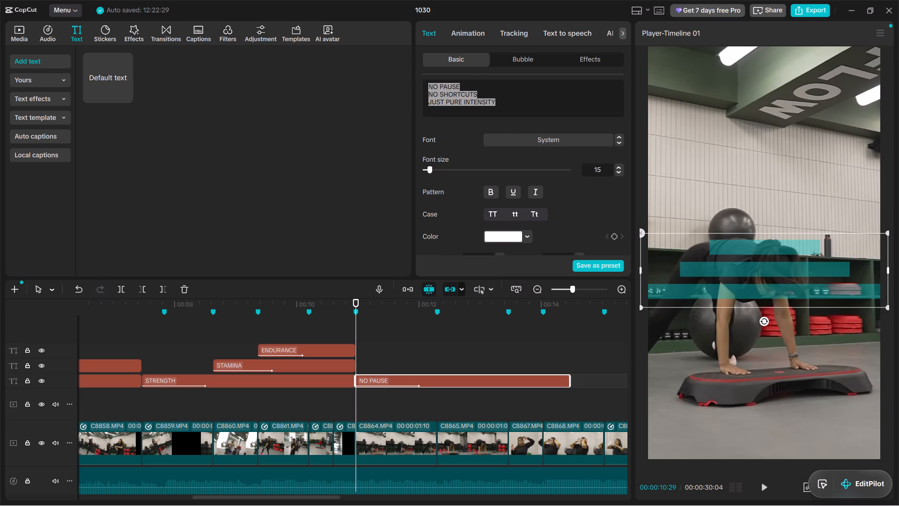
pyautogui.moveTo(525, 107); pyautogui.dragTo(422, 95)
pyautogui.press('BackSpace')
pyautogui.press('BackSpace')
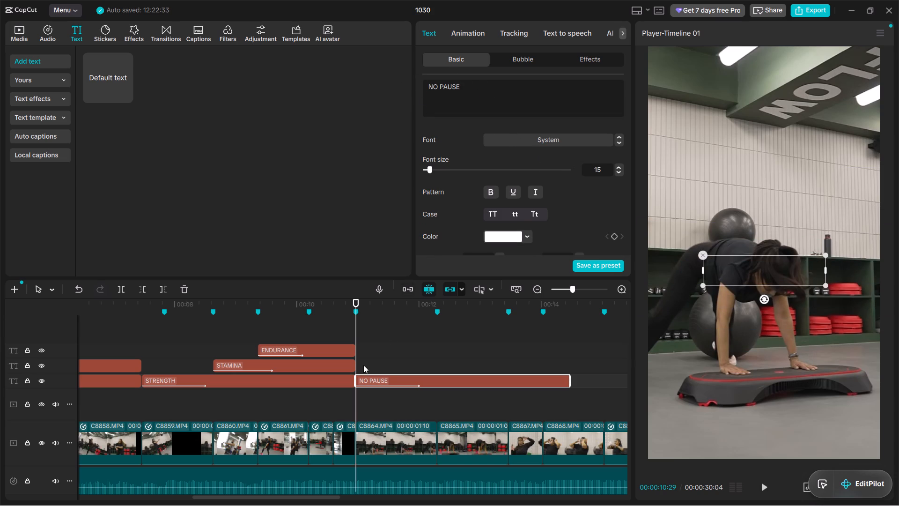
# Play back the NO PAUSE text and its entrance animation over the step-board clips.
pyautogui.click(384, 379)
pyautogui.press('space')
pyautogui.keyDown('alt'); pyautogui.scroll(2, 439, 398); pyautogui.keyUp('alt')
pyautogui.keyDown('alt'); pyautogui.scroll(-2, 439, 398); pyautogui.keyUp('alt')
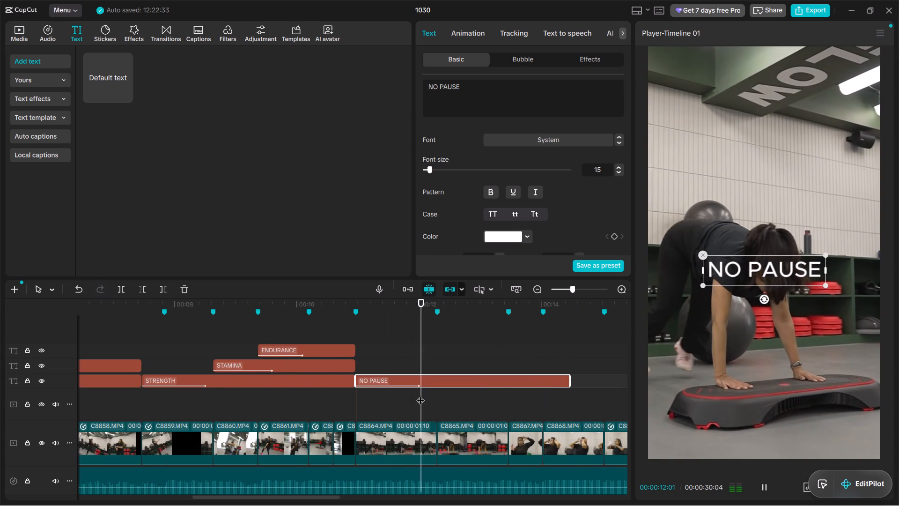
pyautogui.press('space')
pyautogui.press('space')
pyautogui.press('space')
pyautogui.click(441, 356)
pyautogui.click(441, 356)
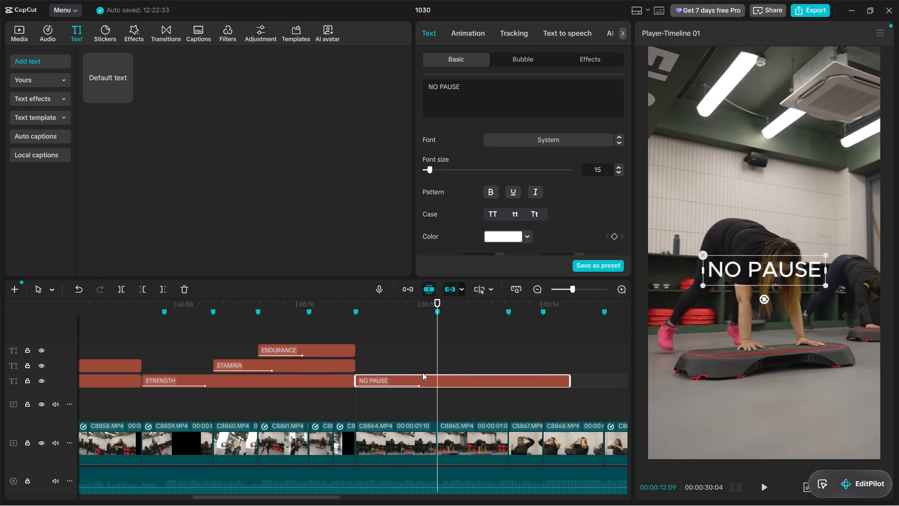
# Set the NO PAUSE text's font to NeuePowerTrial-Bold and apply the white shadowed preset style.
pyautogui.click(542, 145)
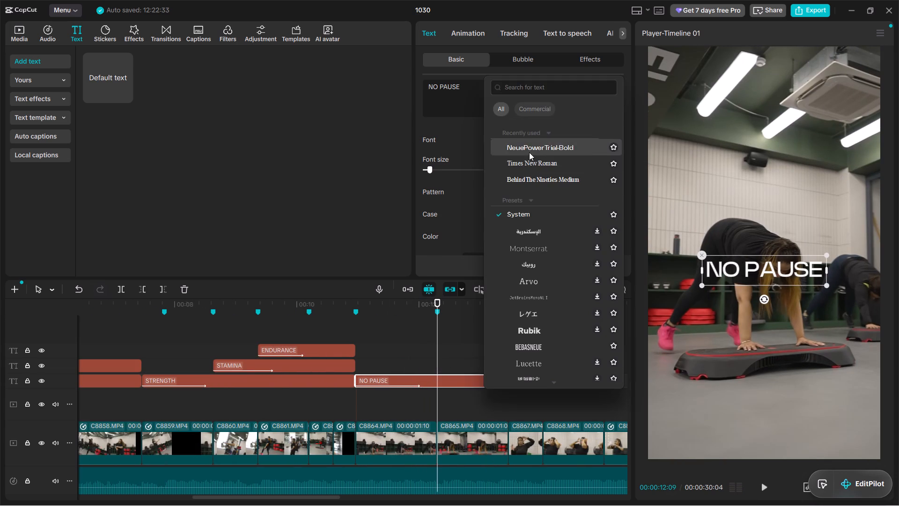
pyautogui.click(529, 152)
pyautogui.scroll(-2, 514, 222)
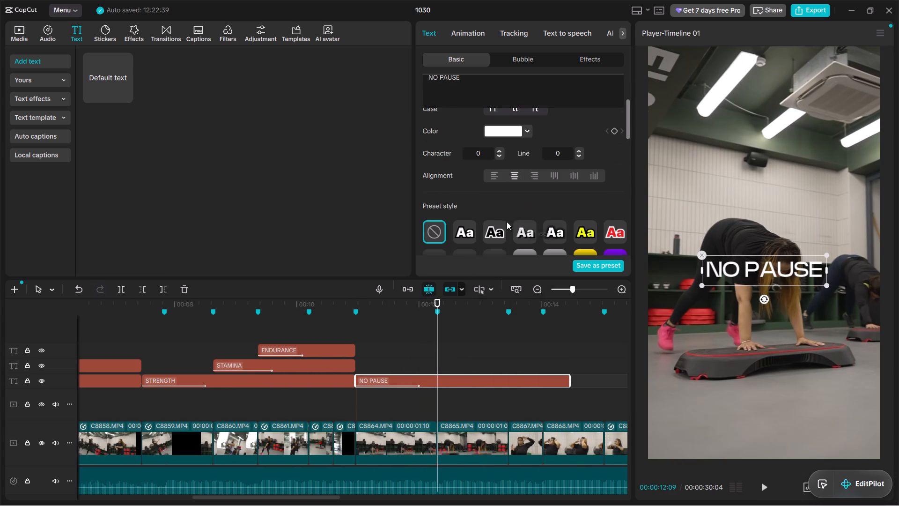
pyautogui.click(525, 229)
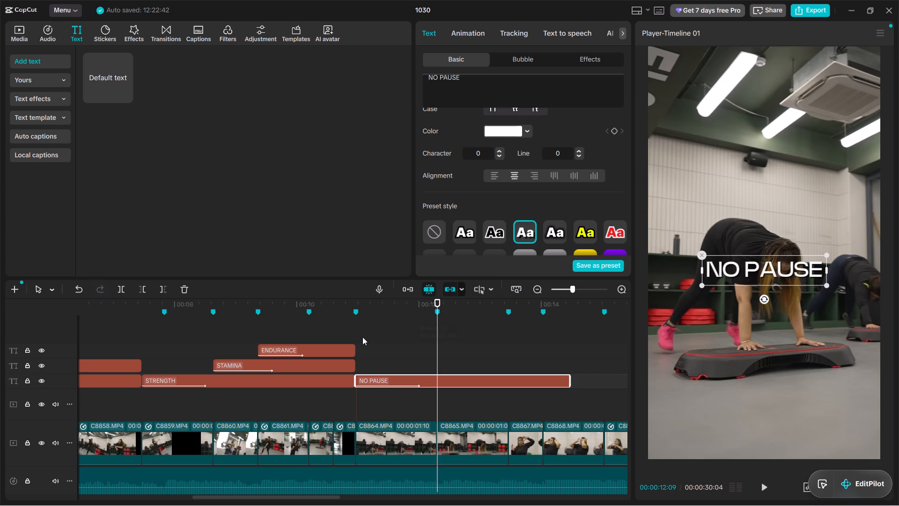
# Play back the styled NO PAUSE text from its start and park the playhead on the 00:00:12:09 beat marker.
pyautogui.click(362, 337)
pyautogui.click(355, 334)
pyautogui.keyDown('alt'); pyautogui.scroll(2, 361, 339); pyautogui.keyUp('alt')
pyautogui.keyDown('alt'); pyautogui.scroll(-3, 361, 339); pyautogui.keyUp('alt')
pyautogui.press('space')
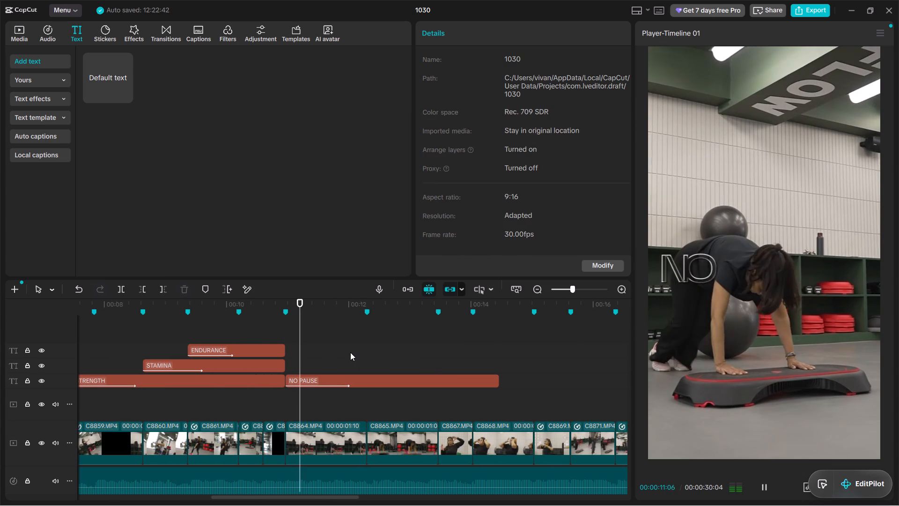
pyautogui.keyDown('alt'); pyautogui.scroll(2, 377, 353); pyautogui.keyUp('alt')
pyautogui.keyDown('alt'); pyautogui.scroll(-1, 379, 356); pyautogui.keyUp('alt')
pyautogui.press('space')
pyautogui.press('space')
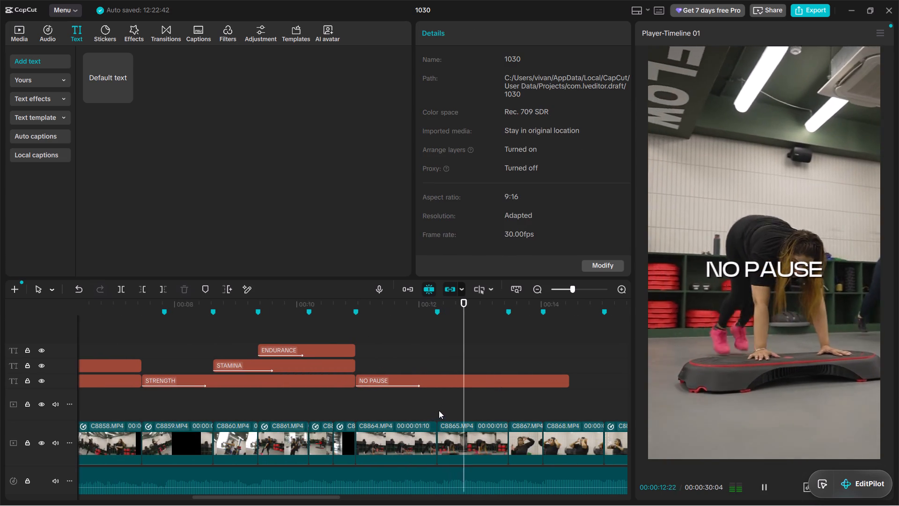
pyautogui.click(439, 410)
pyautogui.click(433, 406)
pyautogui.click(439, 406)
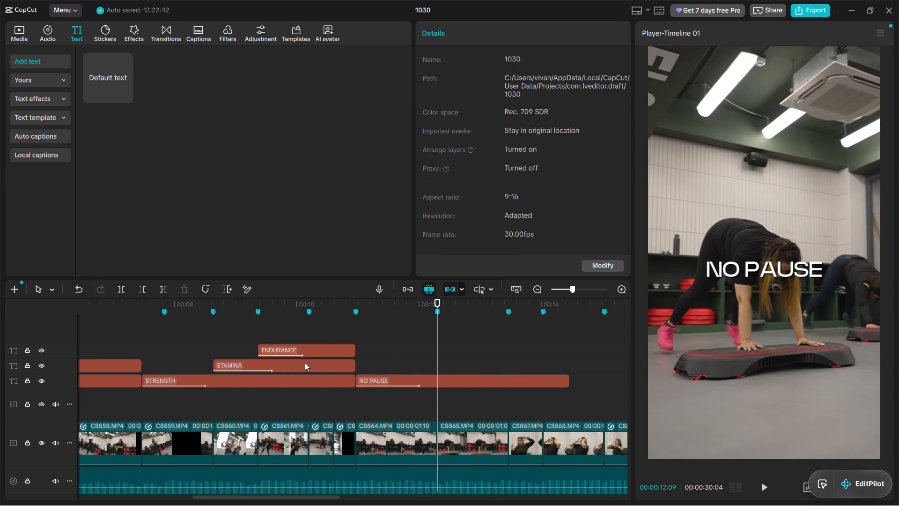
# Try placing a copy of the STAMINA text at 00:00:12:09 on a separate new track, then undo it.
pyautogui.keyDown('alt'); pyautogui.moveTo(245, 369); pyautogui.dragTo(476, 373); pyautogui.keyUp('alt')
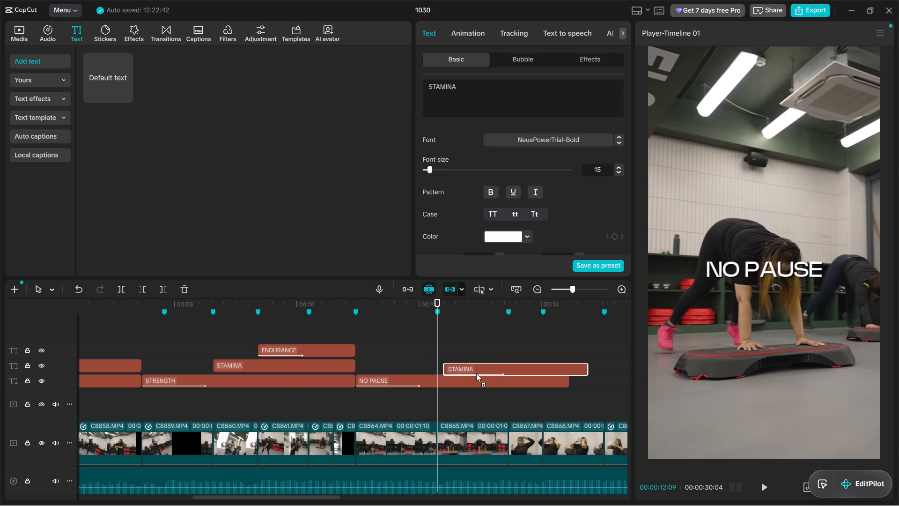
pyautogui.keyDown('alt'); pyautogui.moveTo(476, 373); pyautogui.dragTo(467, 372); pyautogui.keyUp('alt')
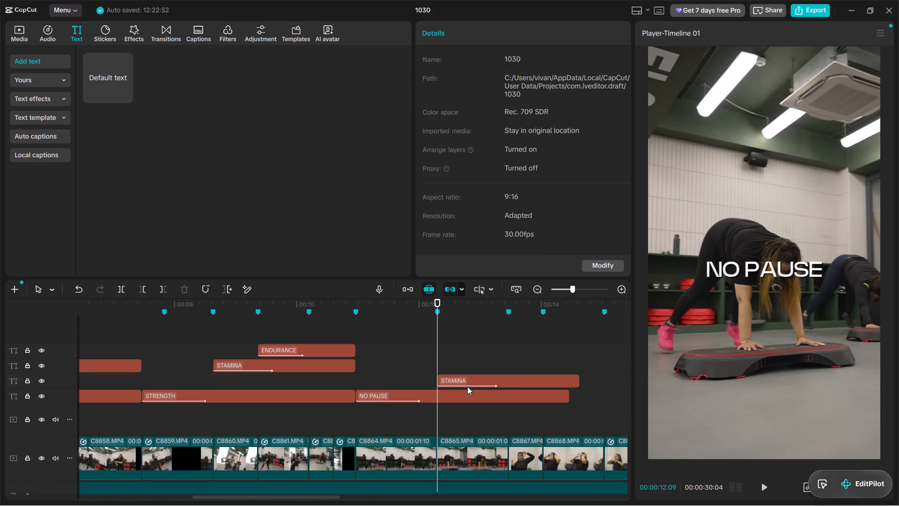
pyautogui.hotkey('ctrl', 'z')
# Duplicate the STAMINA text on its own track so the copy starts at 00:00:12:09, above NO PAUSE.
pyautogui.keyDown('alt'); pyautogui.moveTo(297, 361); pyautogui.dragTo(532, 357); pyautogui.keyUp('alt')
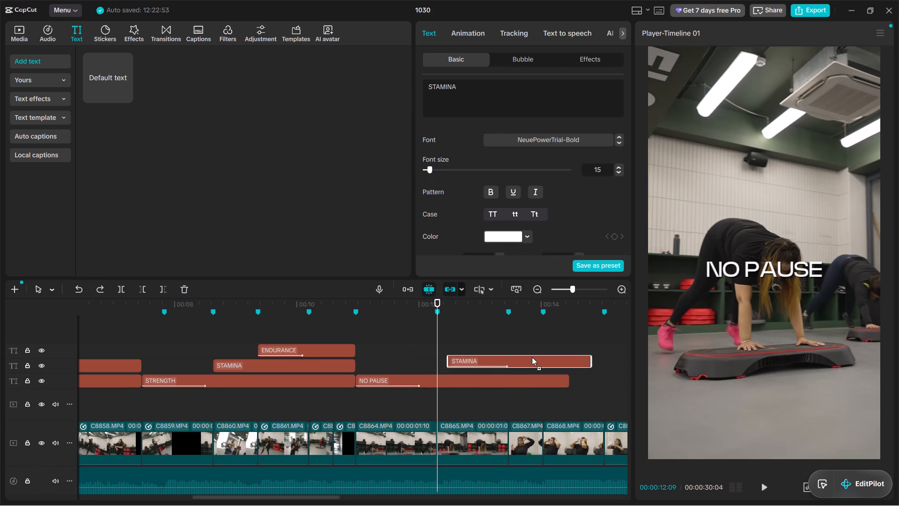
pyautogui.keyDown('alt'); pyautogui.moveTo(532, 357); pyautogui.dragTo(520, 359); pyautogui.keyUp('alt')
pyautogui.moveTo(477, 365); pyautogui.dragTo(479, 378)
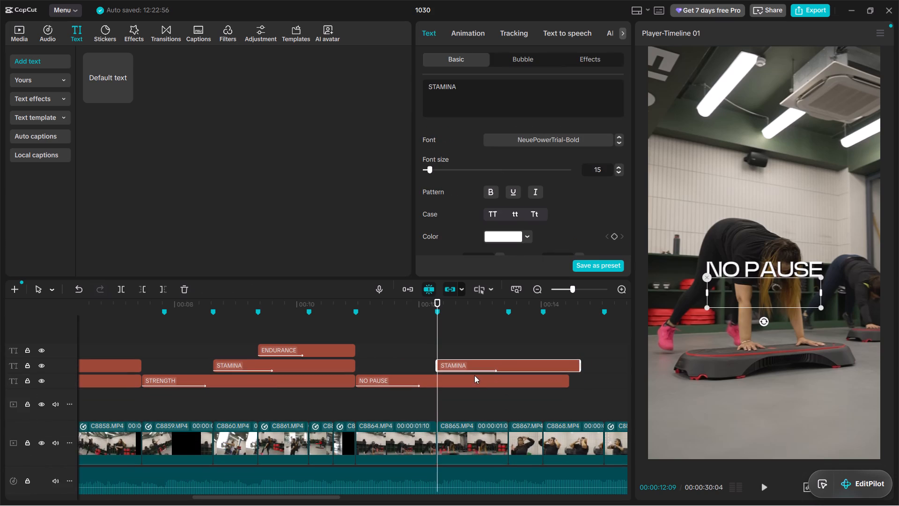
# Replace the duplicated STAMINA wording with the copied lines and trim it to NO SHORTCUTS.
pyautogui.scroll(-3, 443, 358)
pyautogui.scroll(4, 441, 358)
pyautogui.keyDown('alt'); pyautogui.scroll(-3, 441, 365); pyautogui.keyUp('alt')
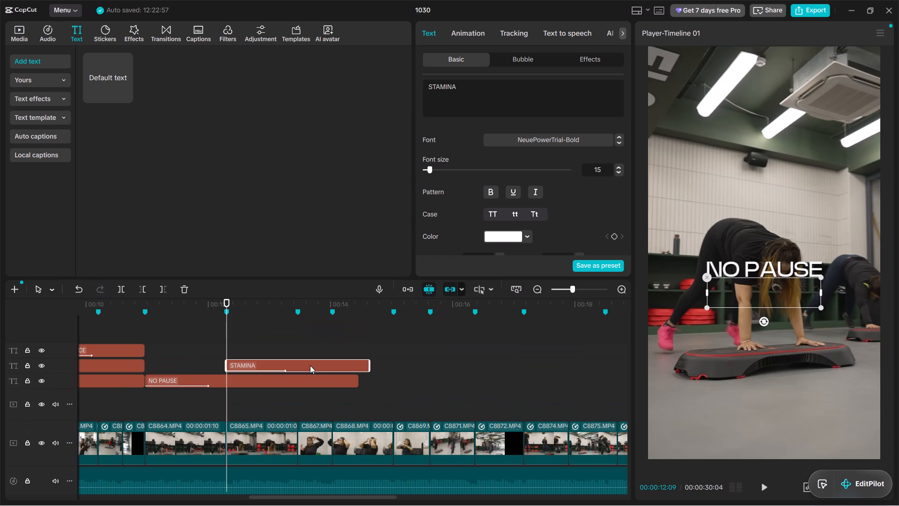
pyautogui.keyDown('ctrl'); pyautogui.click(460, 101); pyautogui.keyUp('ctrl')
pyautogui.hotkey('ctrl', 'a')
pyautogui.hotkey('ctrl', 'v')
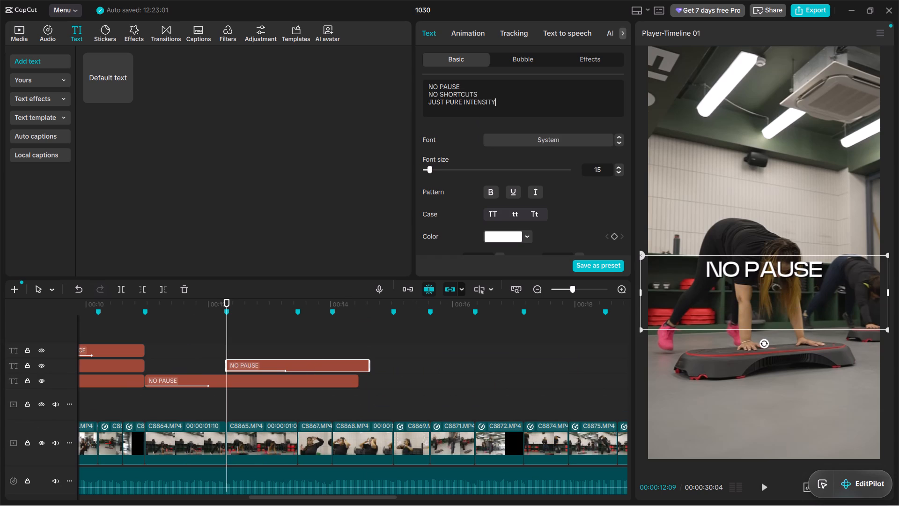
pyautogui.moveTo(508, 104); pyautogui.dragTo(387, 105)
pyautogui.press('BackSpace')
pyautogui.press('=')
pyautogui.press('BackSpace')
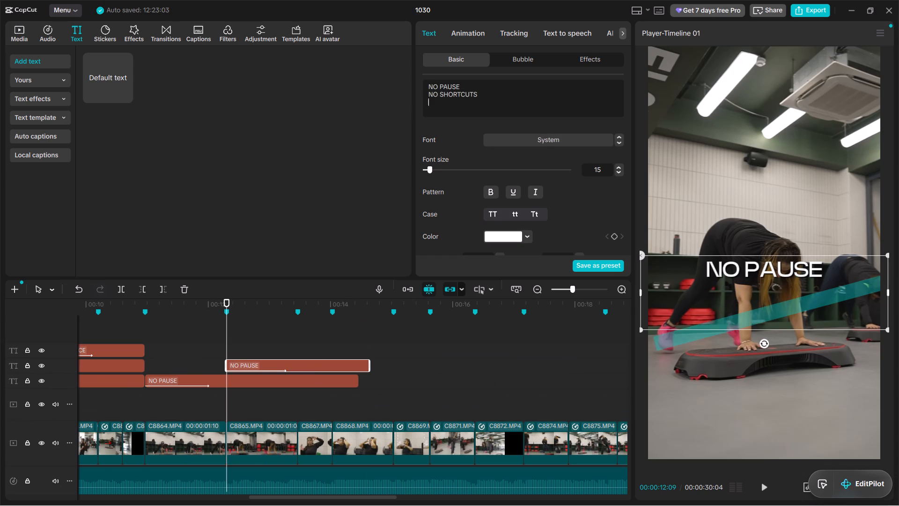
pyautogui.press('BackSpace')
pyautogui.moveTo(461, 88); pyautogui.dragTo(343, 80)
pyautogui.press('BackSpace')
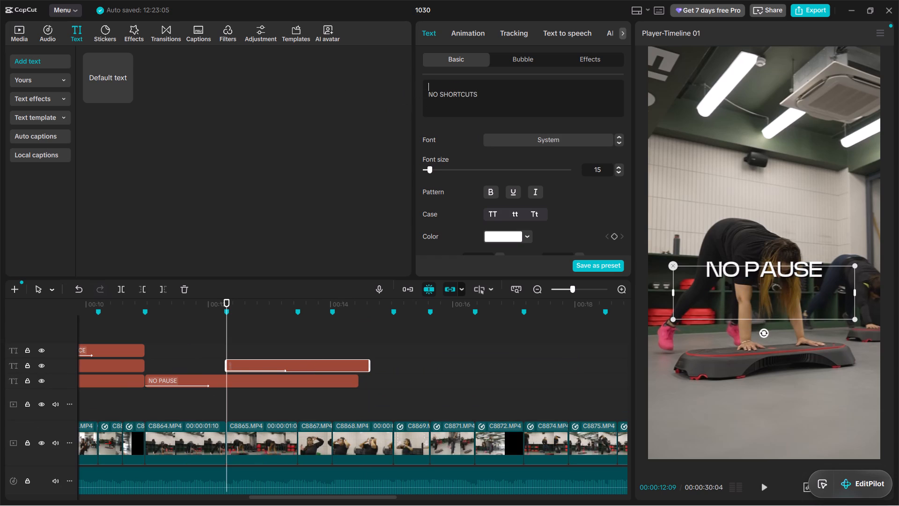
pyautogui.click(432, 94)
pyautogui.click(428, 94)
pyautogui.press('BackSpace')
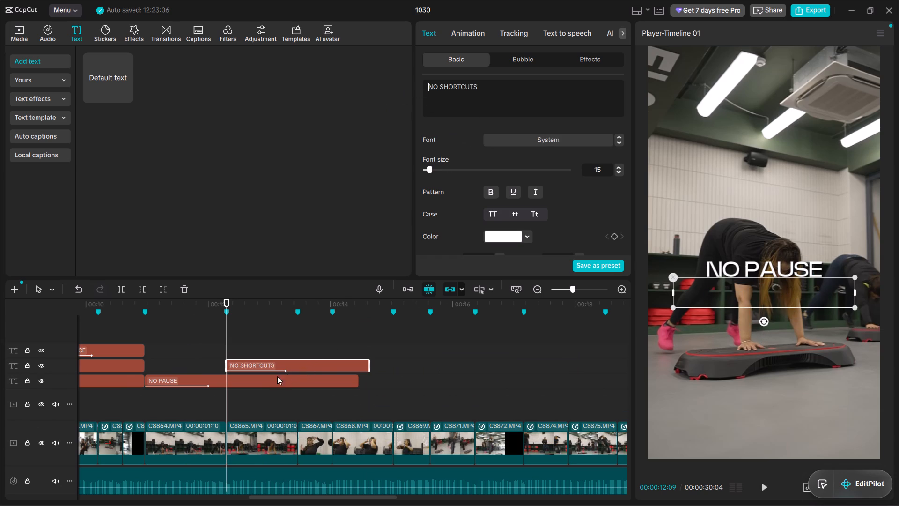
# Set the NO SHORTCUTS text's font to NeuePowerTrial-Bold and apply the same white shadowed preset style as NO PAUSE.
pyautogui.click(266, 367)
pyautogui.press('space')
pyautogui.keyDown('alt'); pyautogui.scroll(2, 289, 370); pyautogui.keyUp('alt')
pyautogui.keyDown('alt'); pyautogui.scroll(-2, 292, 372); pyautogui.keyUp('alt')
pyautogui.press('space')
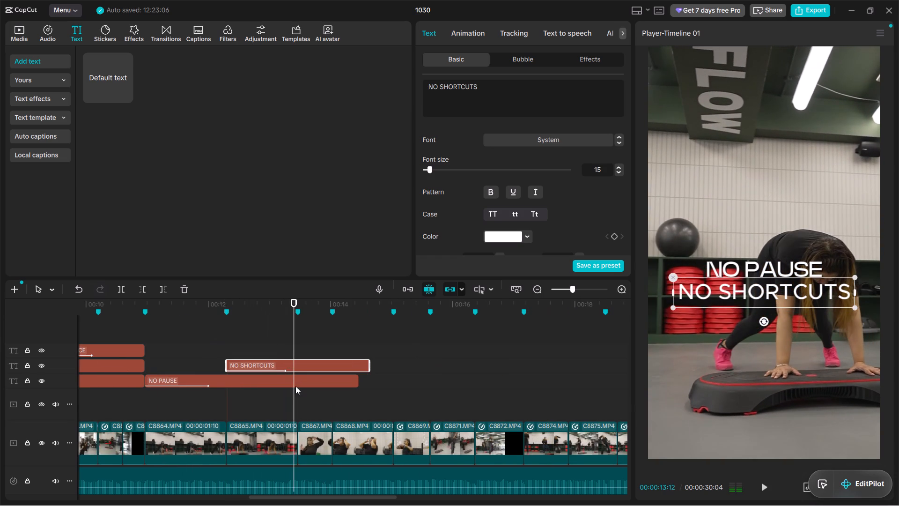
pyautogui.click(507, 143)
pyautogui.click(536, 148)
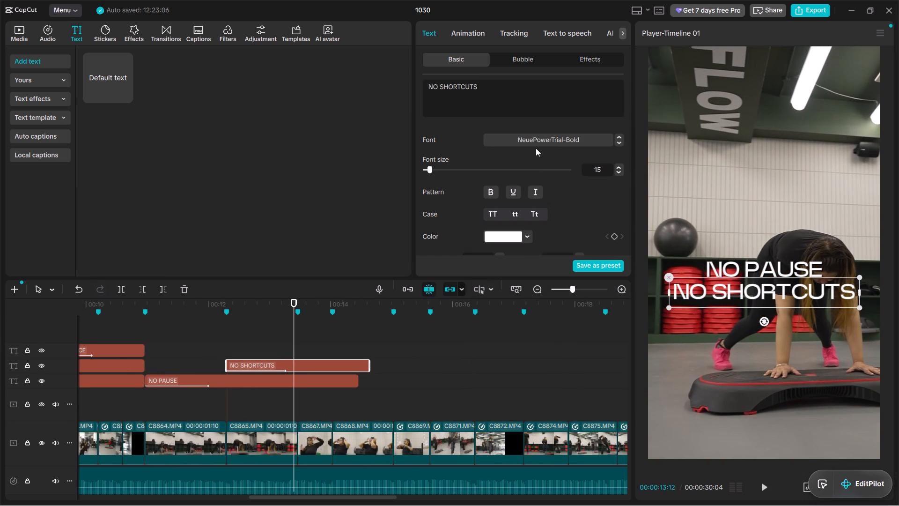
pyautogui.scroll(-2, 545, 225)
pyautogui.click(527, 234)
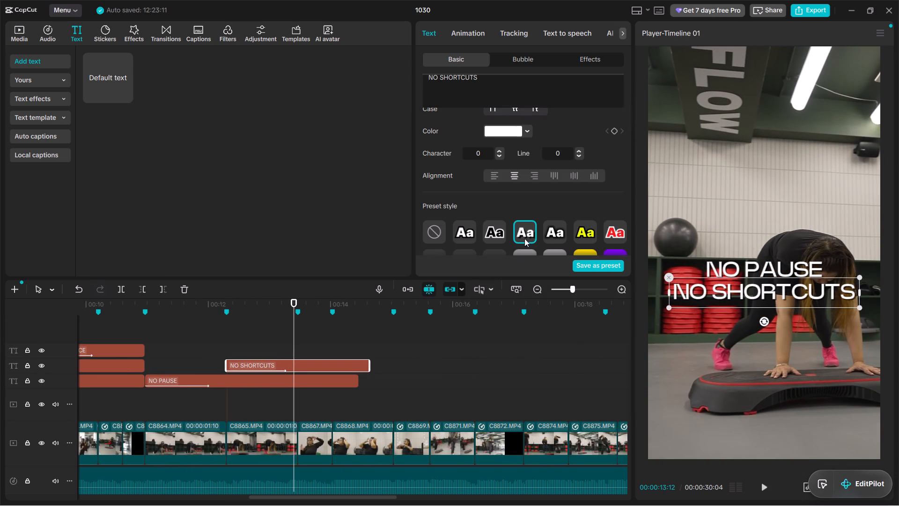
# Play back the sequence from NO PAUSE through NO SHORTCUTS to check their look and timing.
pyautogui.click(224, 354)
pyautogui.click(209, 345)
pyautogui.press('space')
pyautogui.keyDown('alt'); pyautogui.scroll(3, 231, 345); pyautogui.keyUp('alt')
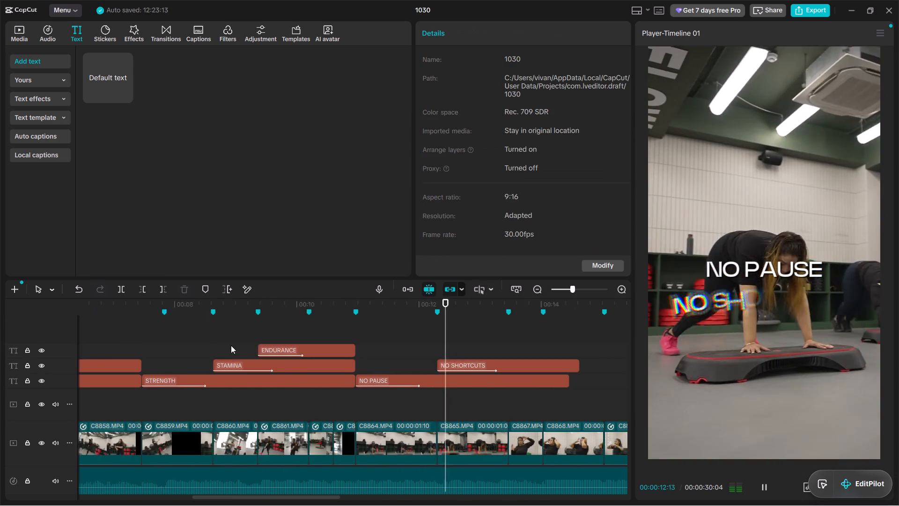
pyautogui.keyDown('alt'); pyautogui.scroll(-4, 231, 345); pyautogui.keyUp('alt')
pyautogui.keyDown('alt'); pyautogui.scroll(4, 232, 343); pyautogui.keyUp('alt')
pyautogui.keyDown('alt'); pyautogui.scroll(-3, 233, 343); pyautogui.keyUp('alt')
pyautogui.keyDown('alt'); pyautogui.scroll(1, 260, 339); pyautogui.keyUp('alt')
pyautogui.keyDown('alt'); pyautogui.scroll(-1, 296, 349); pyautogui.keyUp('alt')
pyautogui.press('space')
pyautogui.press('space')
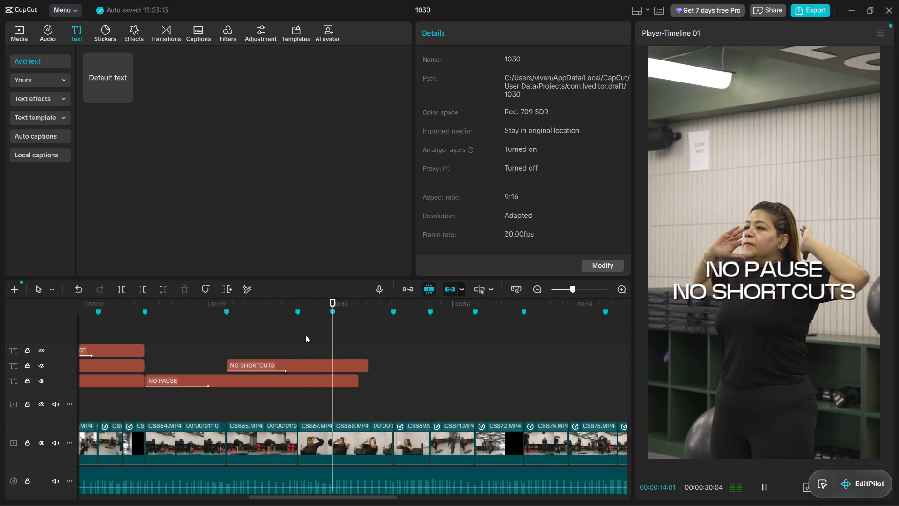
# Extend the end of the NO PAUSE text to about 15 seconds on the timeline.
pyautogui.doubleClick(301, 333)
pyautogui.click(350, 379)
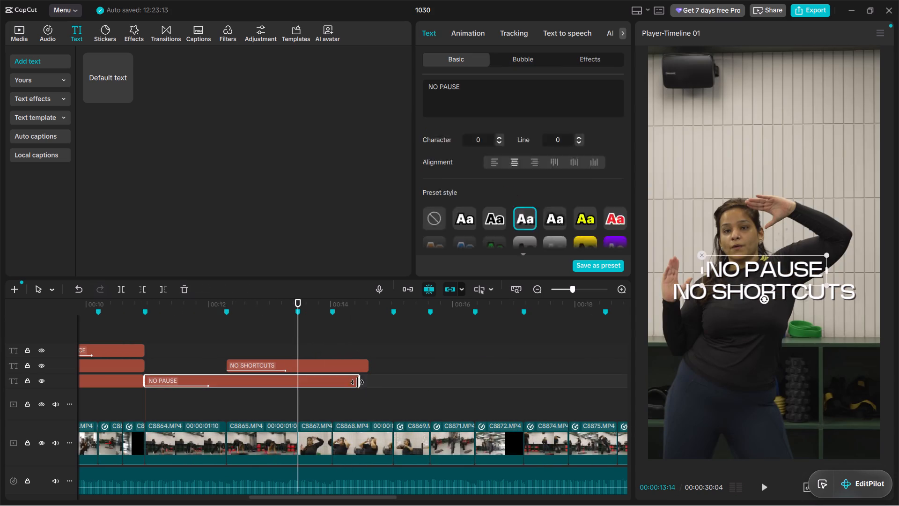
pyautogui.moveTo(361, 384); pyautogui.dragTo(389, 383)
# Play back the video around the extended NO PAUSE and NO SHORTCUTS texts to check their timing.
pyautogui.press('space')
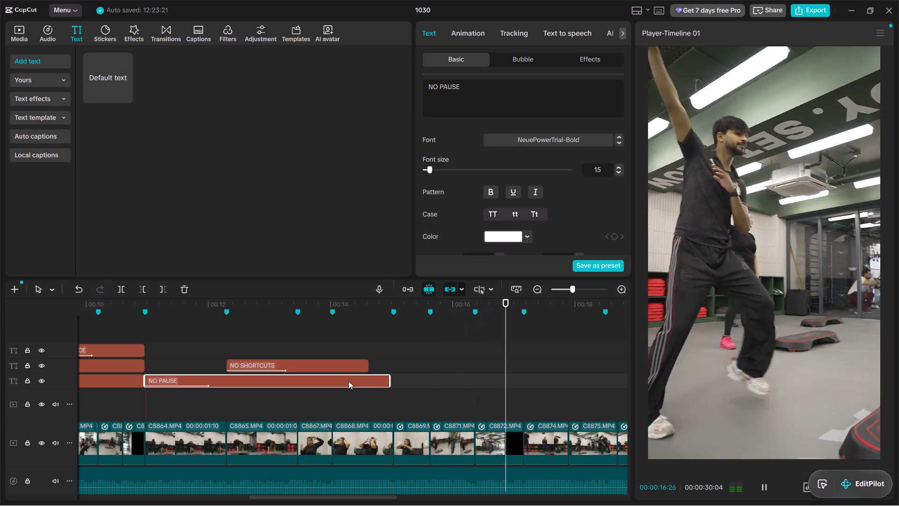
pyautogui.press('space')
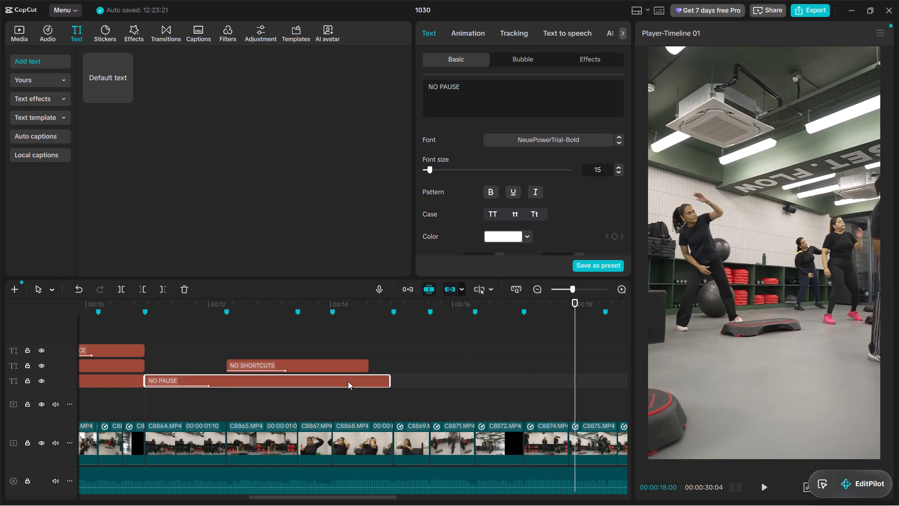
pyautogui.click(175, 342)
pyautogui.press('space')
pyautogui.keyDown('alt'); pyautogui.scroll(4, 225, 348); pyautogui.keyUp('alt')
pyautogui.keyDown('alt'); pyautogui.scroll(-4, 225, 348); pyautogui.keyUp('alt')
pyautogui.keyDown('alt'); pyautogui.scroll(5, 227, 340); pyautogui.keyUp('alt')
pyautogui.keyDown('alt'); pyautogui.scroll(-5, 230, 334); pyautogui.keyUp('alt')
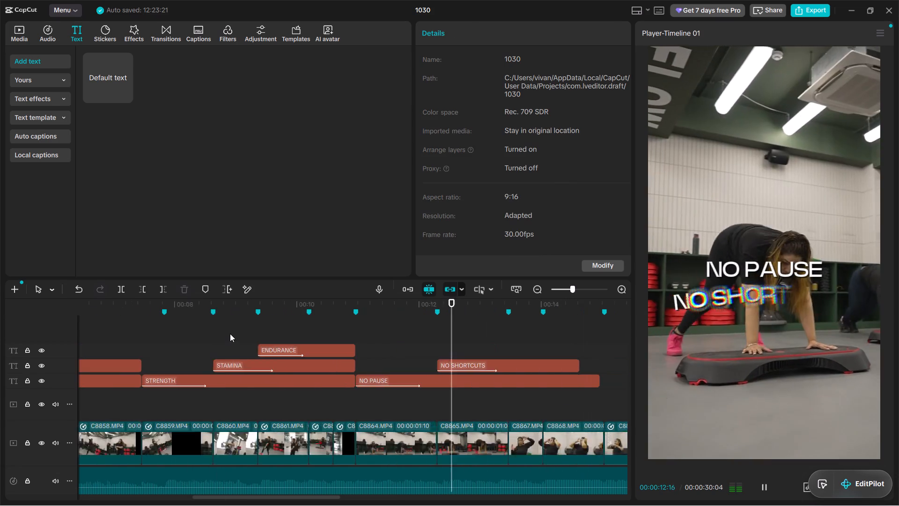
pyautogui.keyDown('alt'); pyautogui.scroll(3, 230, 329); pyautogui.keyUp('alt')
pyautogui.press('space')
pyautogui.press('space')
pyautogui.press('space')
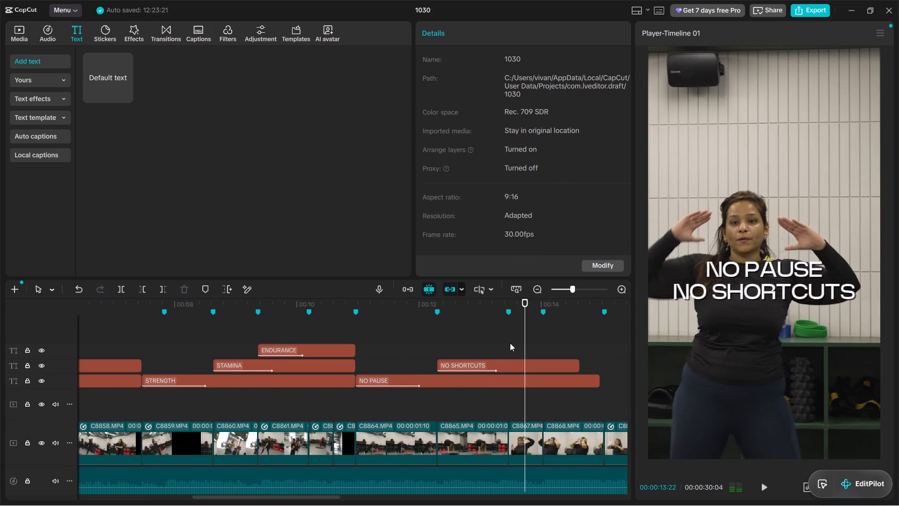
# Duplicate the ENDURANCE text on its own track so the copy starts at the 00:00:13:14 beat marker.
pyautogui.click(510, 343)
pyautogui.keyDown('alt'); pyautogui.scroll(-1, 477, 349); pyautogui.keyUp('alt')
pyautogui.click(245, 354)
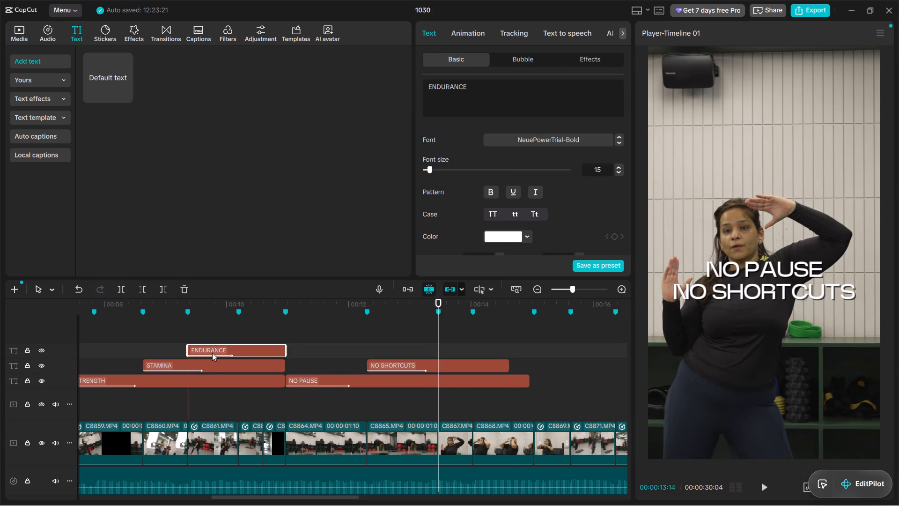
pyautogui.keyDown('alt'); pyautogui.moveTo(212, 353); pyautogui.dragTo(457, 351); pyautogui.keyUp('alt')
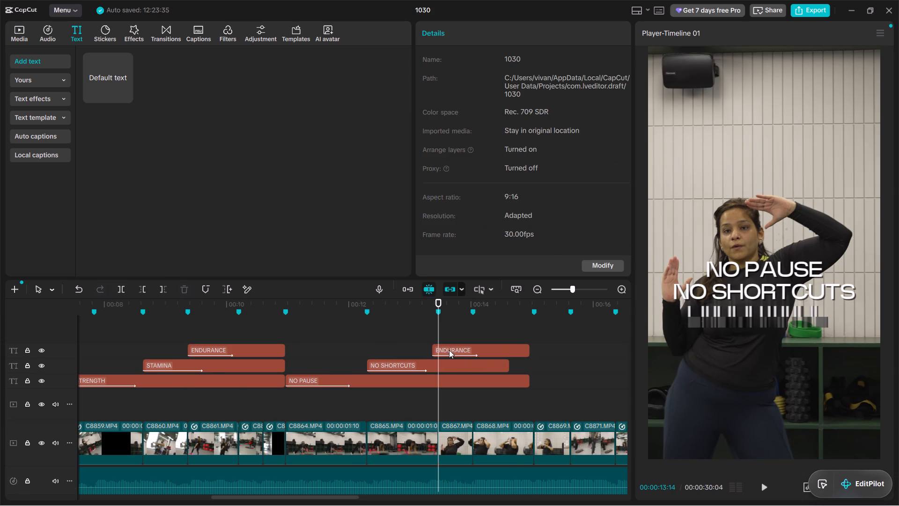
pyautogui.click(450, 350)
pyautogui.moveTo(449, 350); pyautogui.dragTo(454, 350)
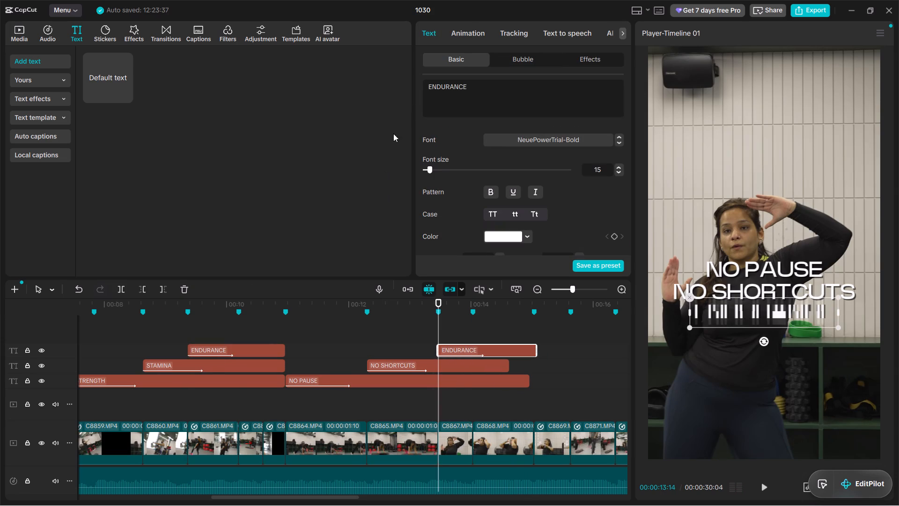
# Replace the duplicated ENDURANCE wording with the copied lines and trim it to JUST PURE INTENSITY.
pyautogui.click(433, 89)
pyautogui.hotkey('ctrl', 'a')
pyautogui.hotkey('ctrl', 'v')
pyautogui.hotkey('ctrl', 'c')
pyautogui.moveTo(488, 96); pyautogui.dragTo(446, 96)
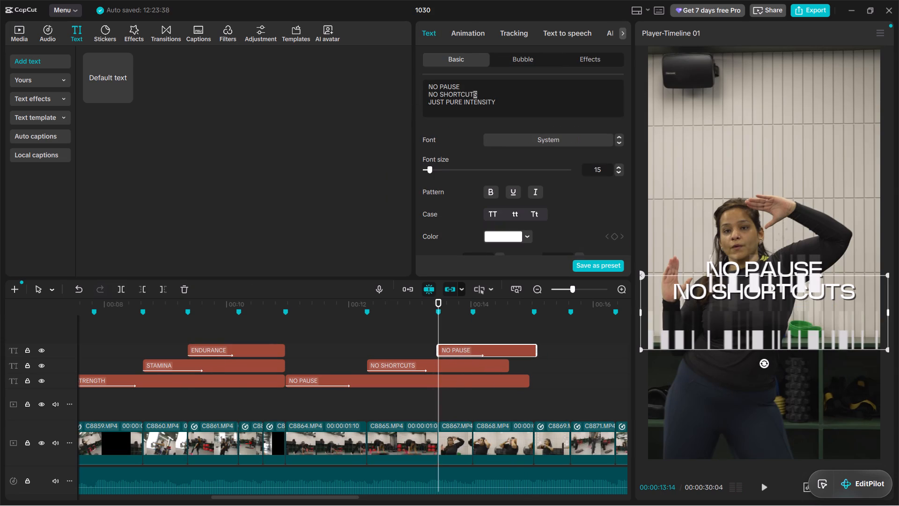
pyautogui.moveTo(446, 96); pyautogui.dragTo(353, 82)
pyautogui.press('BackSpace')
pyautogui.click(428, 92)
pyautogui.press('BackSpace')
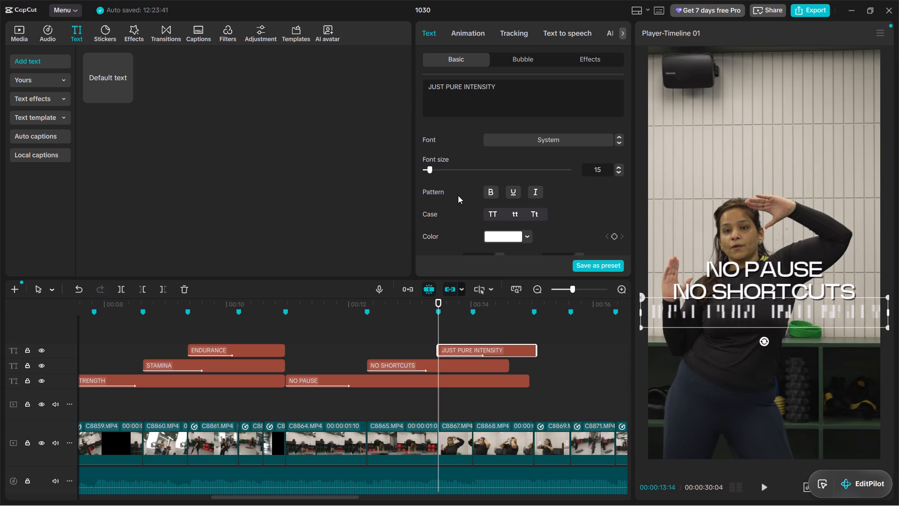
# Play back the JUST PURE INTENSITY text from its start to check how it animates in.
pyautogui.click(481, 346)
pyautogui.press('space')
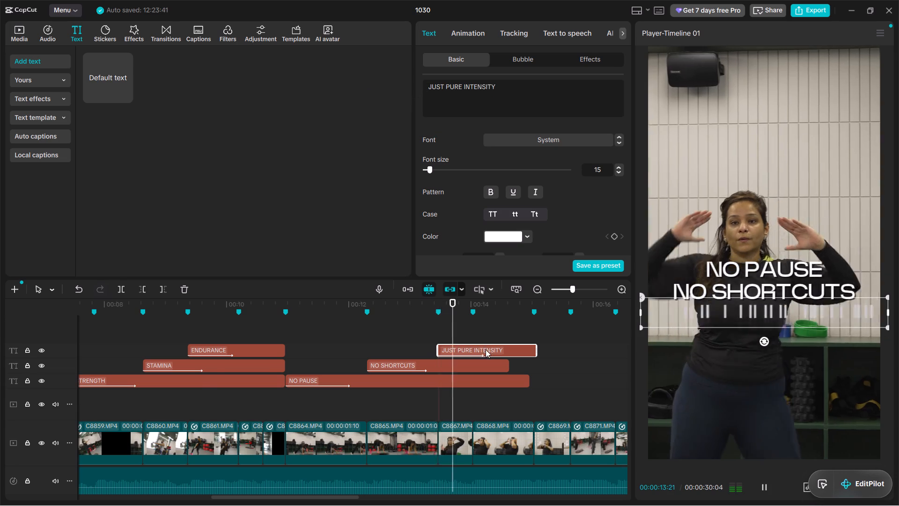
pyautogui.keyDown('alt'); pyautogui.scroll(-2, 486, 350); pyautogui.keyUp('alt')
pyautogui.keyDown('alt'); pyautogui.scroll(2, 471, 350); pyautogui.keyUp('alt')
pyautogui.keyDown('alt'); pyautogui.scroll(-1, 471, 350); pyautogui.keyUp('alt')
pyautogui.press('space')
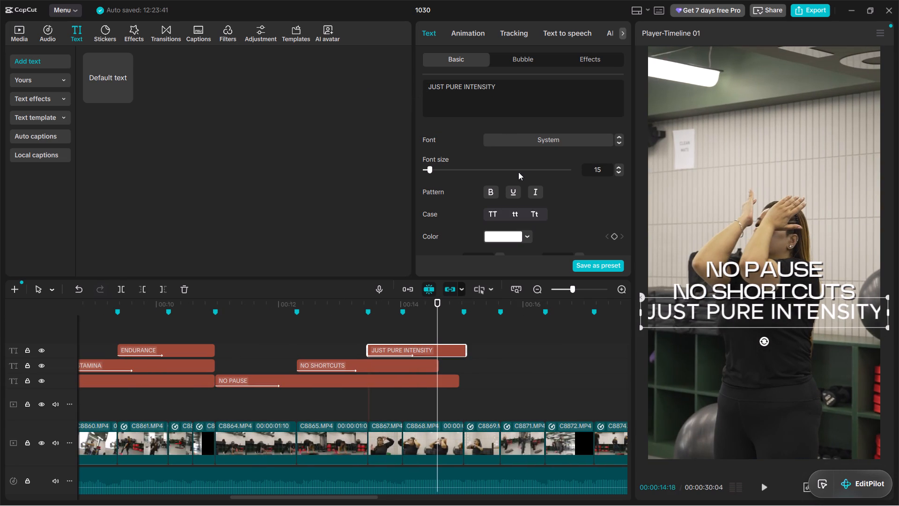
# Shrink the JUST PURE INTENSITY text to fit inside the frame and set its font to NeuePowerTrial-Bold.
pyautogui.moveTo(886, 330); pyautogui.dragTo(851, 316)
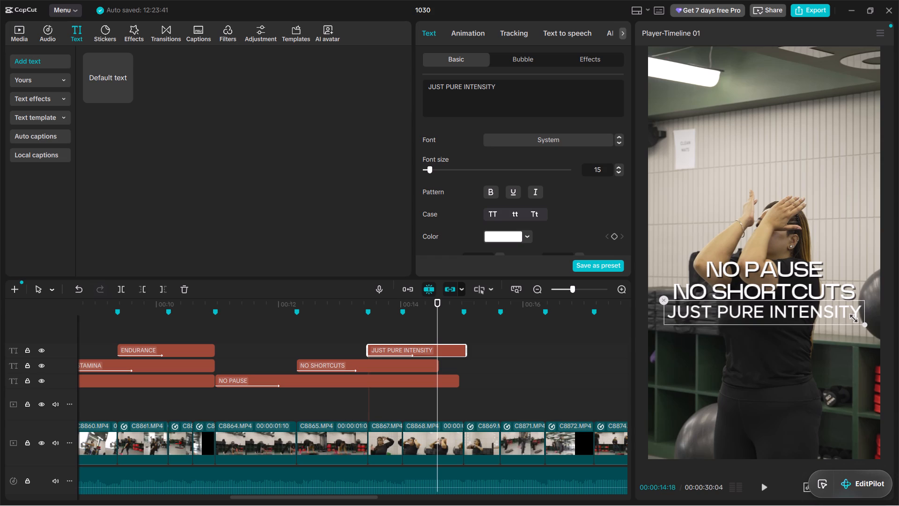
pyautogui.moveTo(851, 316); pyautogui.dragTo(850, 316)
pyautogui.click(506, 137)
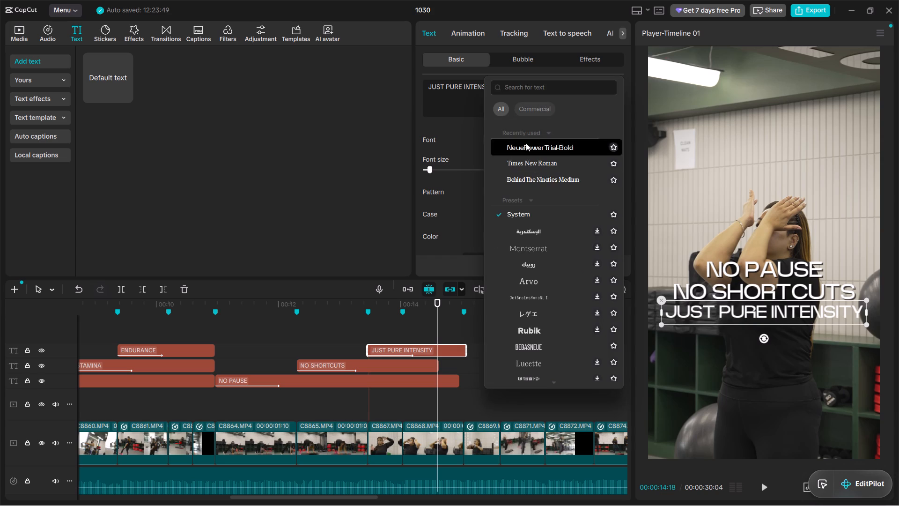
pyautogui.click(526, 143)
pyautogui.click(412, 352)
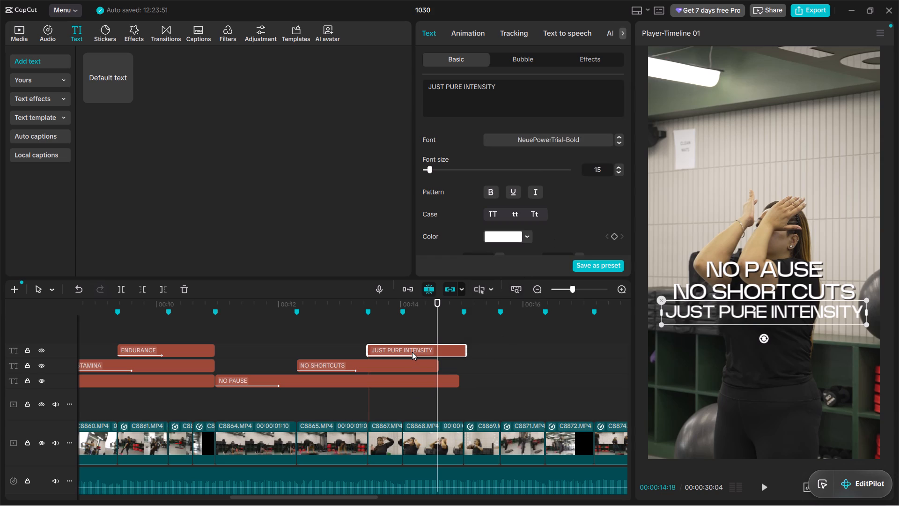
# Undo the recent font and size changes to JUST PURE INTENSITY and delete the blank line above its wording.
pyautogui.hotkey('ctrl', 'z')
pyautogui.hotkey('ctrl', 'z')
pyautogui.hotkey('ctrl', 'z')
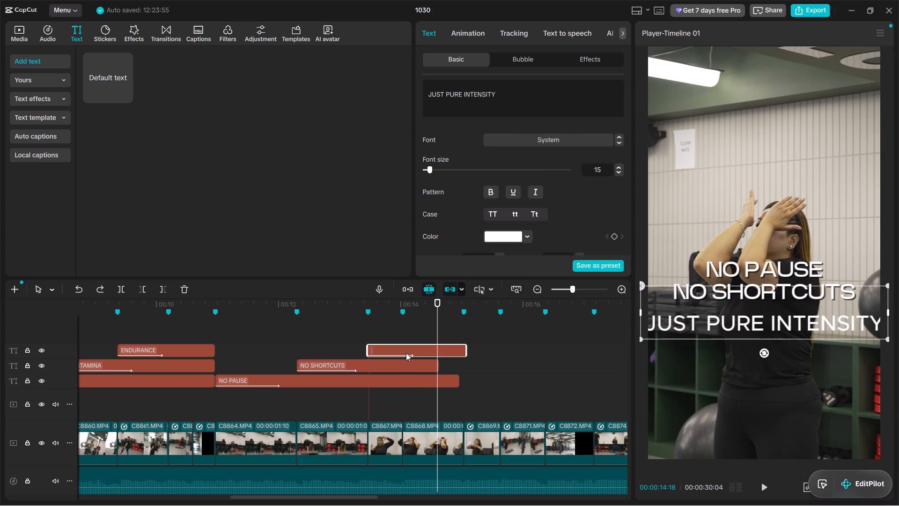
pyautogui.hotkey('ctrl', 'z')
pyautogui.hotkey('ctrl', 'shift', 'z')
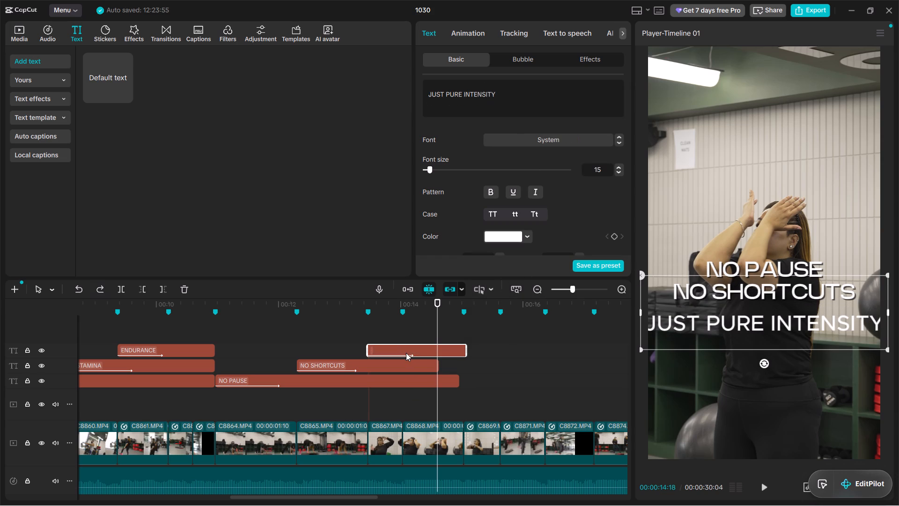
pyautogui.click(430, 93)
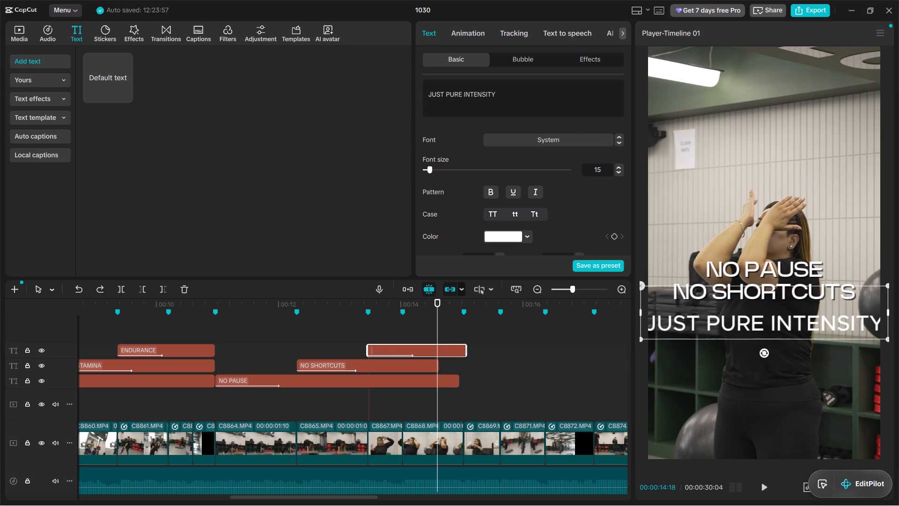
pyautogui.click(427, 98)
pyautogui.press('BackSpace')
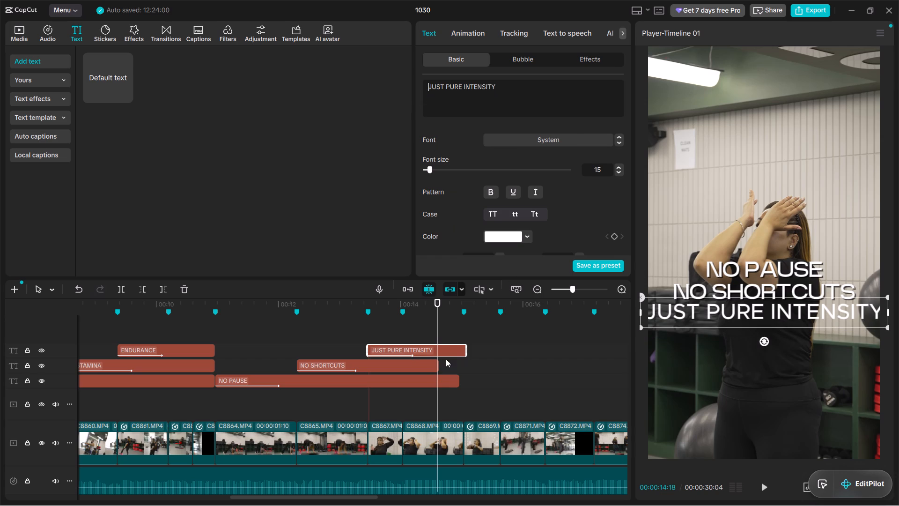
# Set the JUST PURE INTENSITY font to NeuePowerTrial-Bold and apply the shadowed white preset style.
pyautogui.click(514, 138)
pyautogui.click(530, 143)
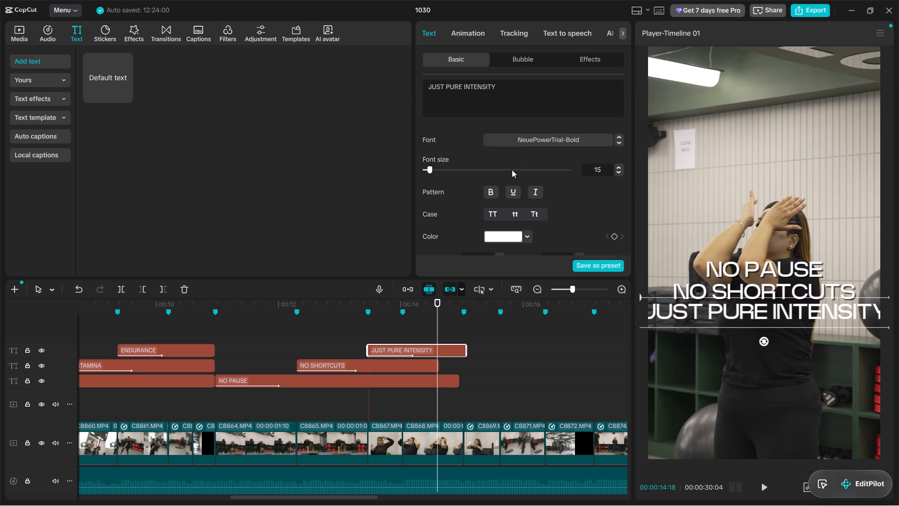
pyautogui.scroll(-2, 514, 225)
pyautogui.click(530, 230)
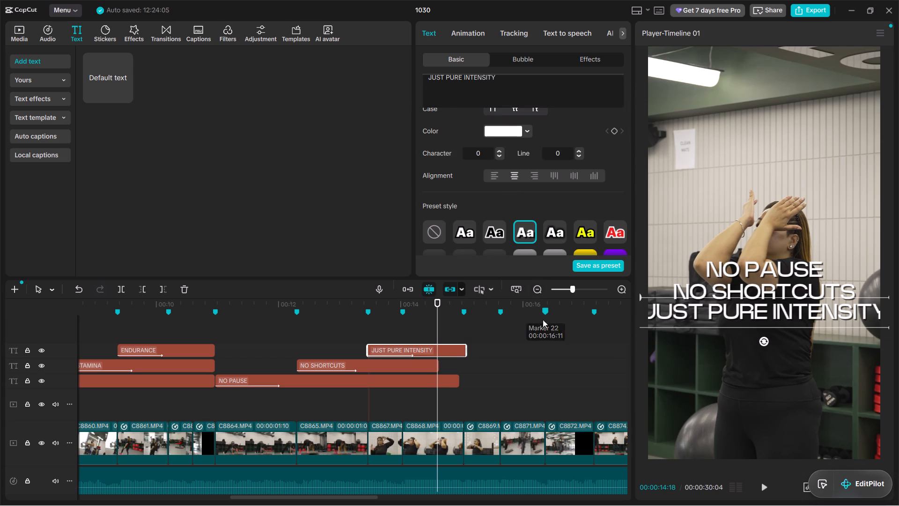
# Scale down the NO PAUSE, NO SHORTCUTS and JUST PURE INTENSITY texts together so the longest line fits inside the frame.
pyautogui.moveTo(485, 336); pyautogui.dragTo(353, 390)
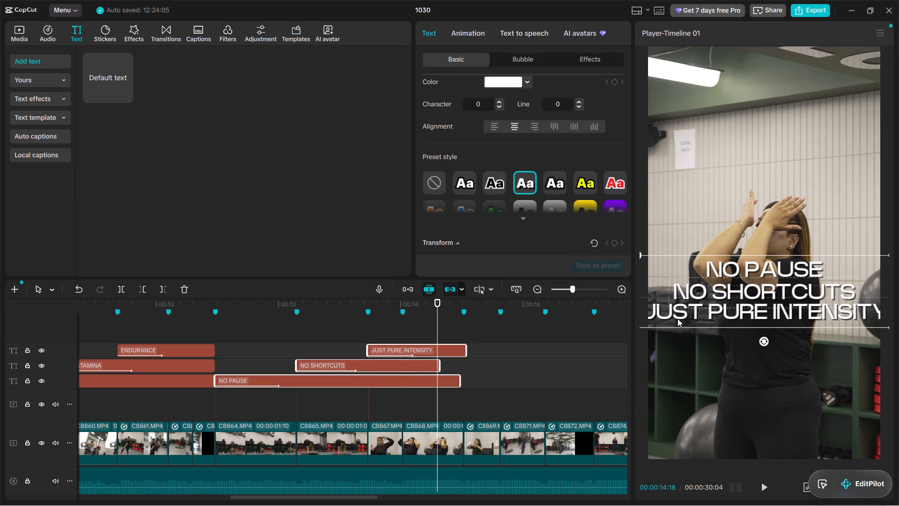
pyautogui.keyDown('ctrl'); pyautogui.scroll(-2, 756, 301); pyautogui.keyUp('ctrl')
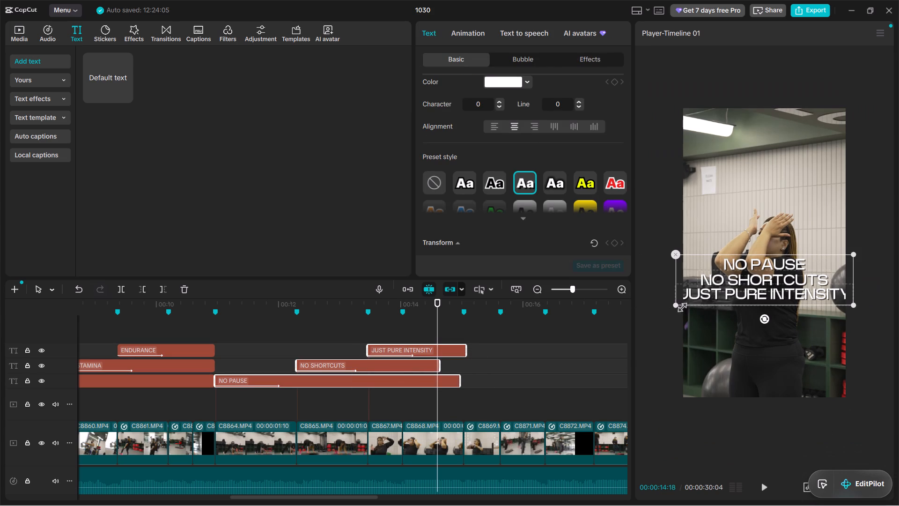
pyautogui.moveTo(675, 305); pyautogui.dragTo(703, 291)
pyautogui.keyDown('ctrl'); pyautogui.scroll(2, 711, 289); pyautogui.keyUp('ctrl')
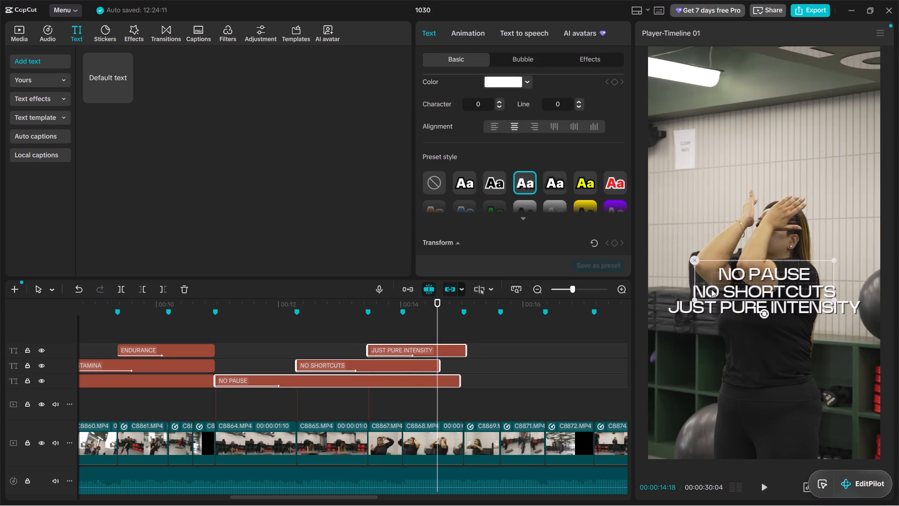
pyautogui.keyDown('ctrl'); pyautogui.scroll(1, 711, 289); pyautogui.keyUp('ctrl')
# Play back the video from the start of NO PAUSE to check the three resized text lines.
pyautogui.click(215, 320)
pyautogui.press('space')
pyautogui.keyDown('alt'); pyautogui.scroll(3, 234, 327); pyautogui.keyUp('alt')
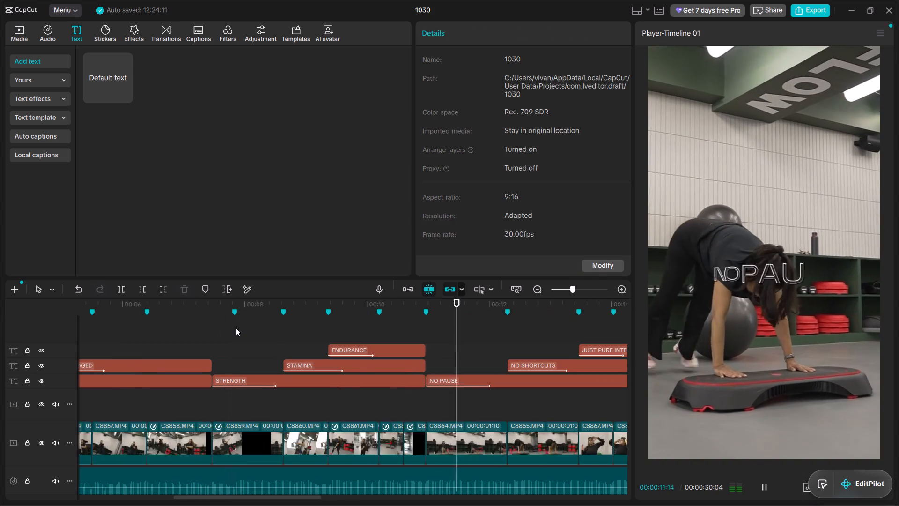
pyautogui.keyDown('alt'); pyautogui.scroll(-2, 236, 327); pyautogui.keyUp('alt')
pyautogui.keyDown('alt'); pyautogui.scroll(1, 242, 326); pyautogui.keyUp('alt')
pyautogui.keyDown('alt'); pyautogui.scroll(-1, 250, 325); pyautogui.keyUp('alt')
pyautogui.keyDown('alt'); pyautogui.scroll(3, 251, 325); pyautogui.keyUp('alt')
pyautogui.keyDown('alt'); pyautogui.scroll(-3, 251, 325); pyautogui.keyUp('alt')
pyautogui.keyDown('alt'); pyautogui.scroll(2, 251, 325); pyautogui.keyUp('alt')
pyautogui.keyDown('alt'); pyautogui.scroll(-1, 252, 325); pyautogui.keyUp('alt')
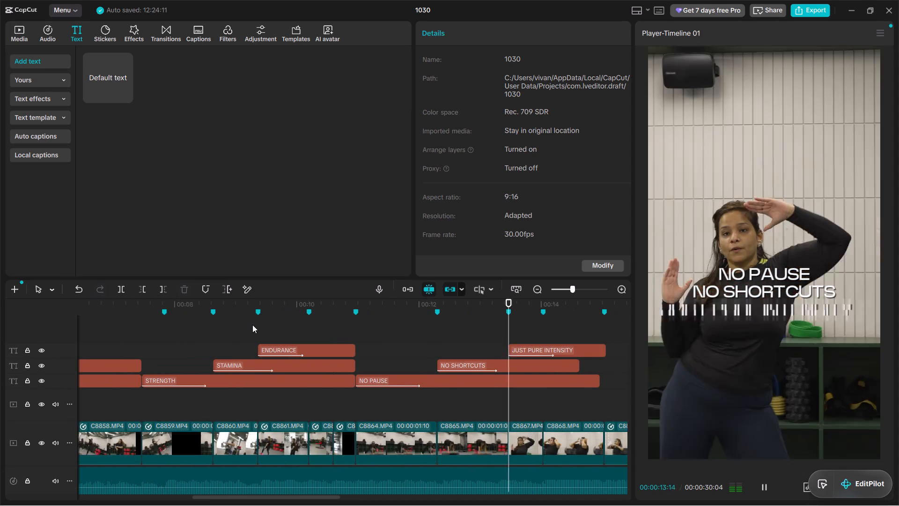
pyautogui.keyDown('alt'); pyautogui.scroll(1, 252, 325); pyautogui.keyUp('alt')
pyautogui.keyDown('alt'); pyautogui.scroll(-1, 252, 325); pyautogui.keyUp('alt')
pyautogui.press('space')
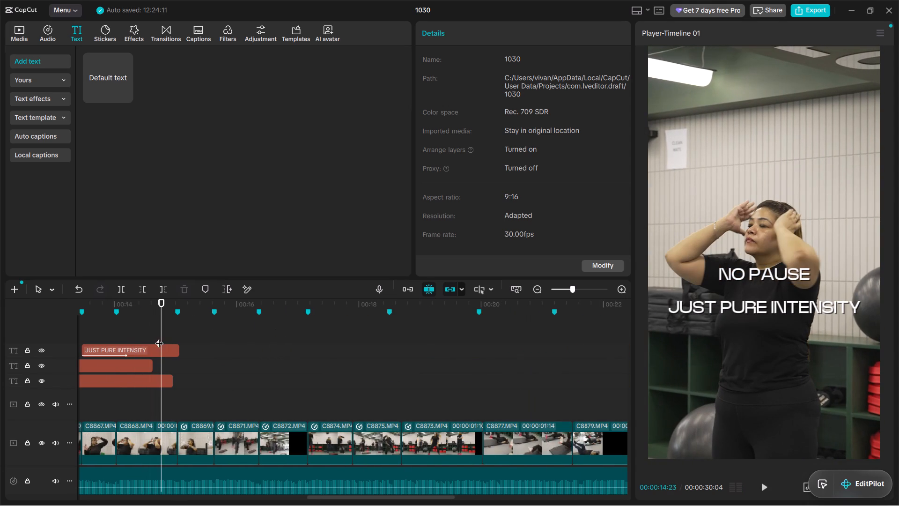
# Move the JUST PURE INTENSITY text slightly lower in the frame to open up its spacing below NO SHORTCUTS.
pyautogui.click(133, 337)
pyautogui.keyDown('alt'); pyautogui.scroll(2, 139, 342); pyautogui.keyUp('alt')
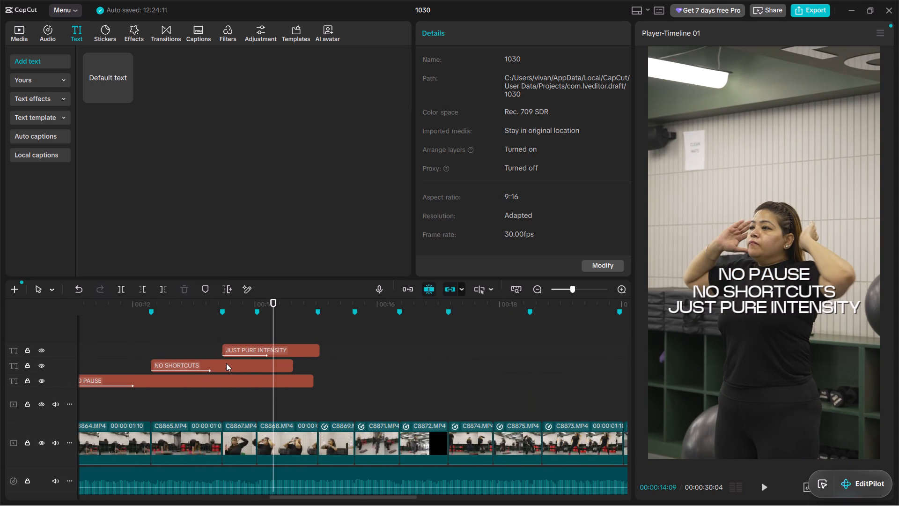
pyautogui.click(226, 363)
pyautogui.click(250, 374)
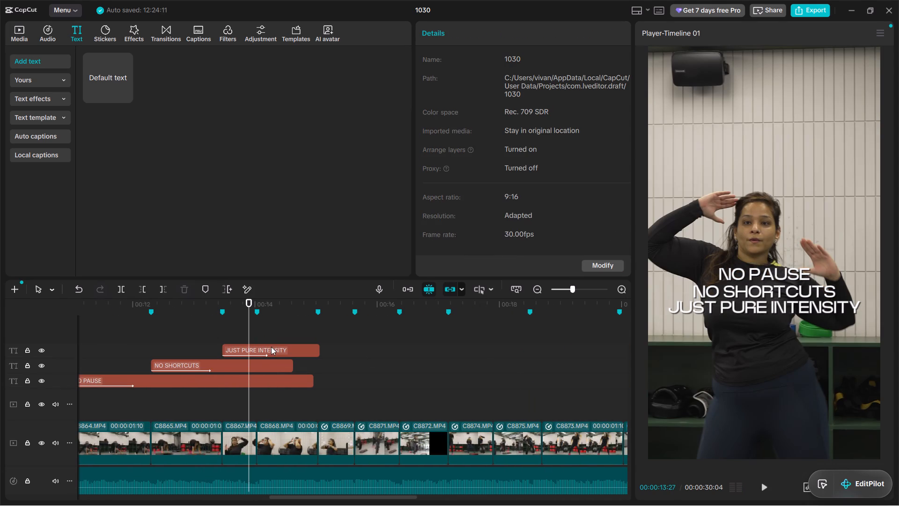
pyautogui.click(271, 347)
pyautogui.click(730, 314)
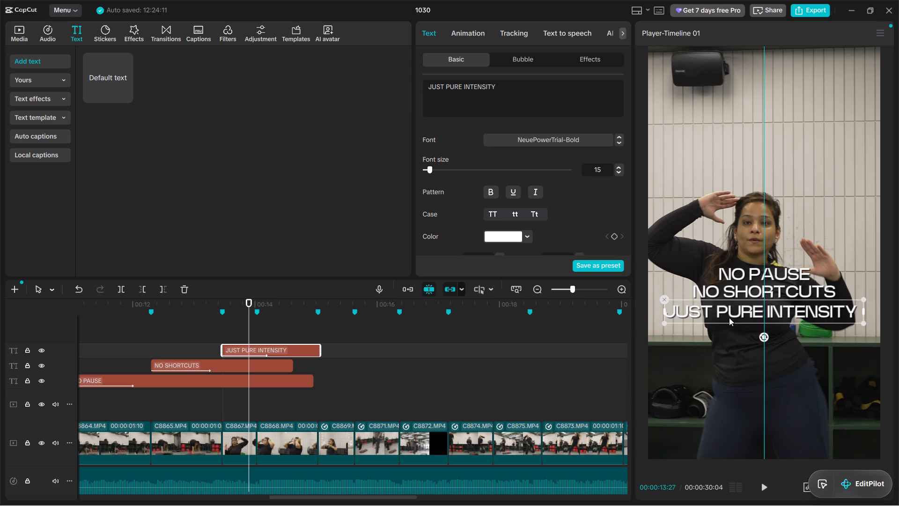
# Play back the NO PAUSE, NO SHORTCUTS and JUST PURE INTENSITY section to check the spacing and end timing.
pyautogui.click(201, 333)
pyautogui.press('space')
pyautogui.keyDown('alt'); pyautogui.scroll(3, 233, 341); pyautogui.keyUp('alt')
pyautogui.keyDown('alt'); pyautogui.scroll(-4, 234, 341); pyautogui.keyUp('alt')
pyautogui.keyDown('alt'); pyautogui.scroll(4, 234, 341); pyautogui.keyUp('alt')
pyautogui.keyDown('alt'); pyautogui.scroll(-2, 234, 341); pyautogui.keyUp('alt')
pyautogui.keyDown('alt'); pyautogui.scroll(2, 235, 341); pyautogui.keyUp('alt')
pyautogui.keyDown('alt'); pyautogui.scroll(-1, 238, 341); pyautogui.keyUp('alt')
pyautogui.press('space')
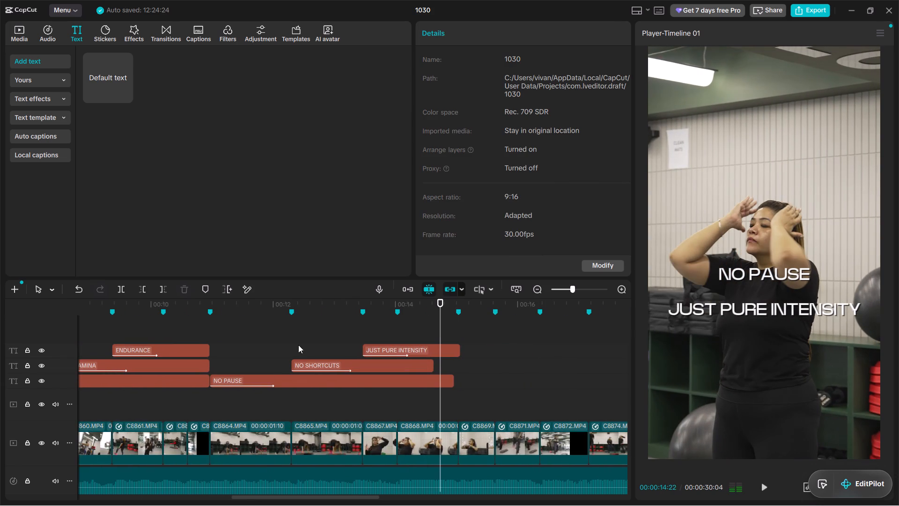
# Align the ends of the NO SHORTCUTS, NO PAUSE and JUST PURE INTENSITY texts to the 00:00:15:01 beat marker.
pyautogui.click(421, 364)
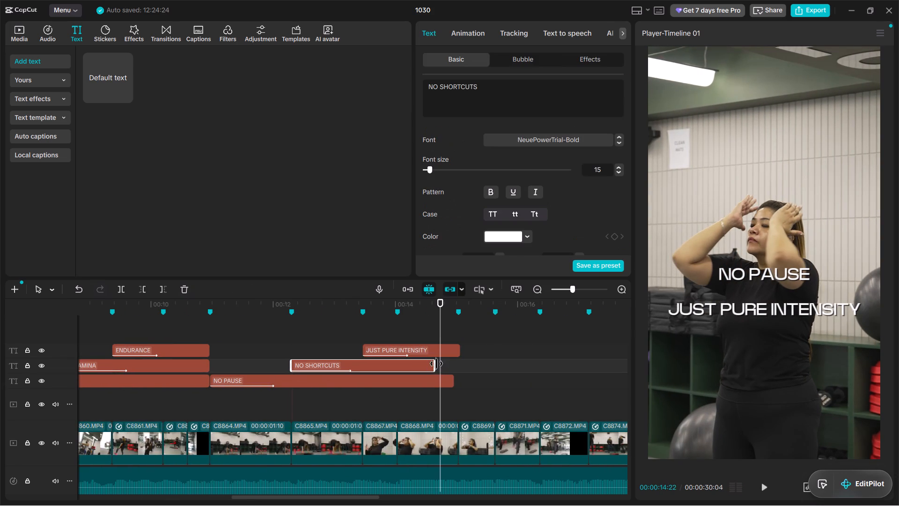
pyautogui.moveTo(435, 364); pyautogui.dragTo(457, 362)
pyautogui.click(443, 381)
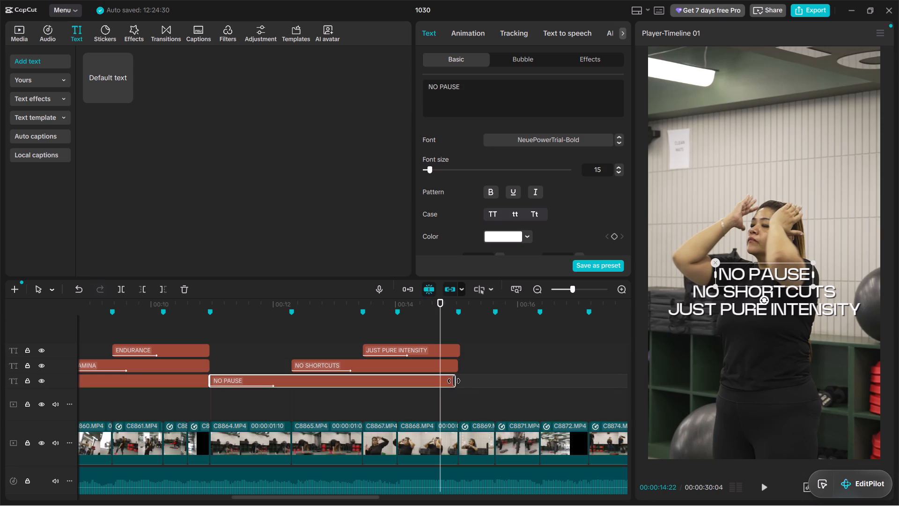
pyautogui.moveTo(454, 381); pyautogui.dragTo(460, 382)
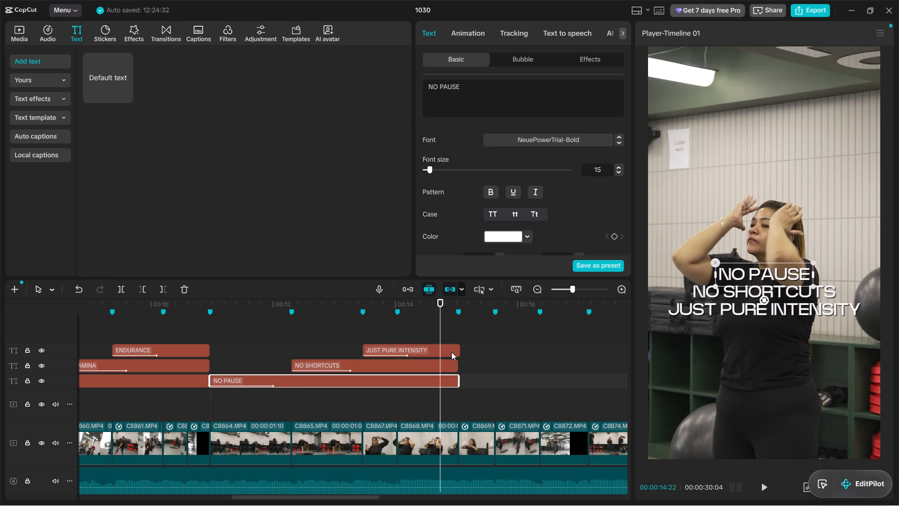
pyautogui.click(451, 352)
pyautogui.moveTo(463, 348); pyautogui.dragTo(457, 346)
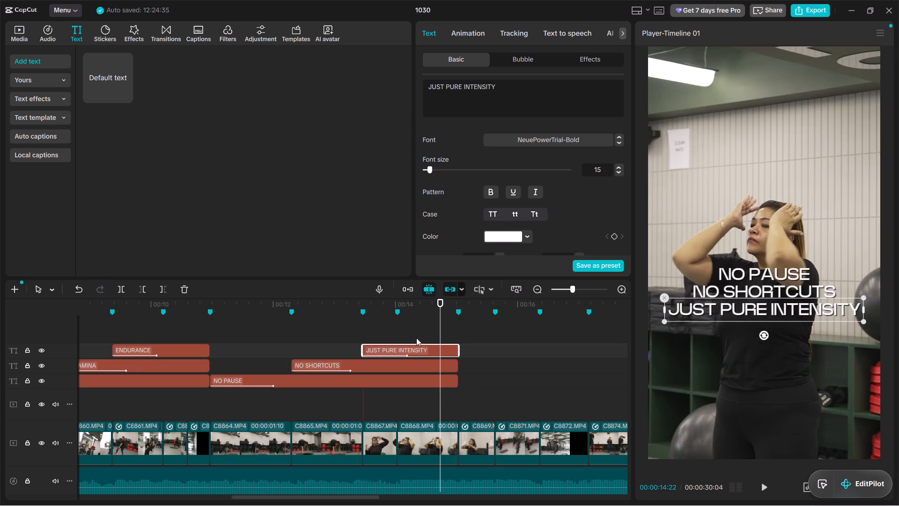
# Play back the end of the three stacked texts and the clip after them to check that they disappear together.
pyautogui.click(386, 333)
pyautogui.press('space')
pyautogui.keyDown('alt'); pyautogui.scroll(3, 395, 332); pyautogui.keyUp('alt')
pyautogui.keyDown('alt'); pyautogui.scroll(-5, 395, 332); pyautogui.keyUp('alt')
pyautogui.keyDown('alt'); pyautogui.scroll(5, 395, 332); pyautogui.keyUp('alt')
pyautogui.keyDown('alt'); pyautogui.scroll(-4, 395, 332); pyautogui.keyUp('alt')
pyautogui.keyDown('alt'); pyautogui.scroll(4, 395, 332); pyautogui.keyUp('alt')
pyautogui.press('space')
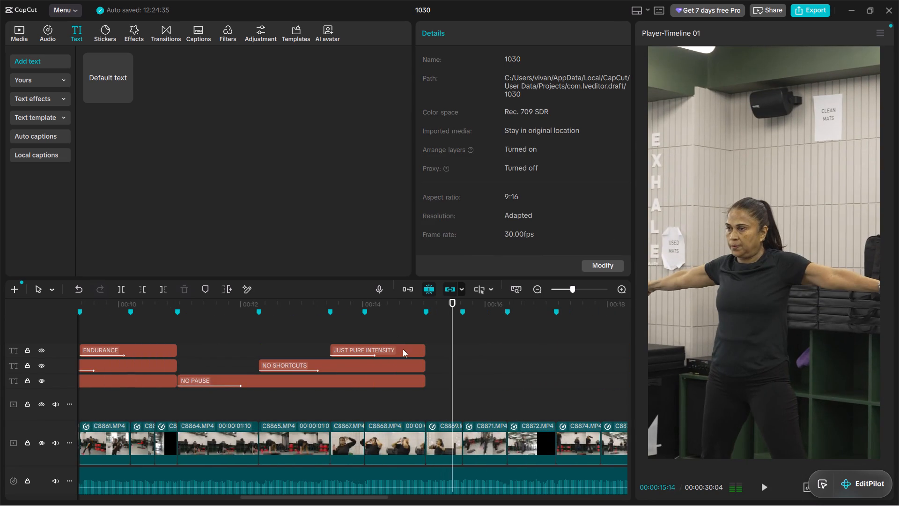
pyautogui.click(389, 408)
pyautogui.press('space')
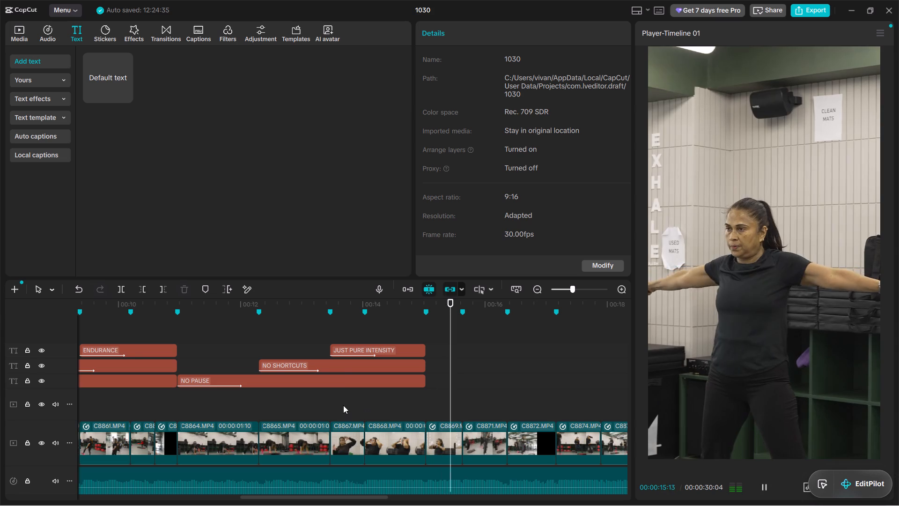
pyautogui.click(343, 405)
pyautogui.press('space')
pyautogui.press('space')
pyautogui.keyDown('alt'); pyautogui.scroll(2, 368, 409); pyautogui.keyUp('alt')
pyautogui.keyDown('alt'); pyautogui.scroll(-2, 368, 409); pyautogui.keyUp('alt')
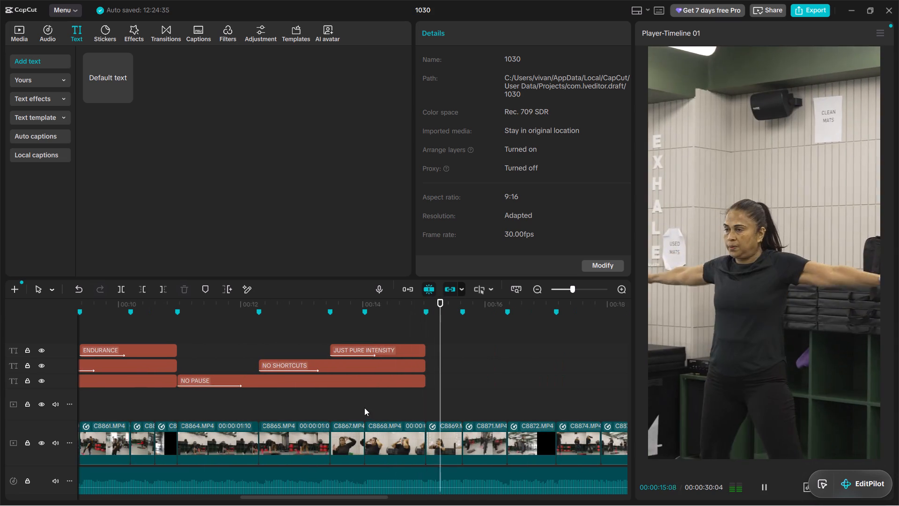
pyautogui.keyDown('alt'); pyautogui.scroll(-2, 377, 405); pyautogui.keyUp('alt')
pyautogui.keyDown('alt'); pyautogui.scroll(2, 377, 404); pyautogui.keyUp('alt')
pyautogui.press('space')
# Replay from the start of JUST PURE INTENSITY into the following clips to check the timing after the texts.
pyautogui.click(336, 405)
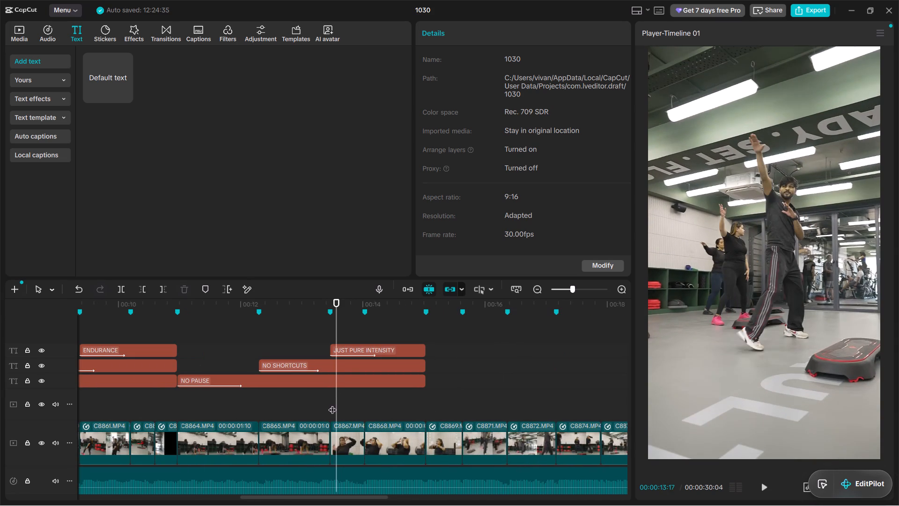
pyautogui.click(332, 404)
pyautogui.press('space')
pyautogui.keyDown('alt'); pyautogui.scroll(-2, 330, 395); pyautogui.keyUp('alt')
pyautogui.keyDown('alt'); pyautogui.scroll(2, 330, 395); pyautogui.keyUp('alt')
pyautogui.keyDown('alt'); pyautogui.scroll(-2, 330, 395); pyautogui.keyUp('alt')
pyautogui.keyDown('alt'); pyautogui.scroll(2, 330, 395); pyautogui.keyUp('alt')
pyautogui.keyDown('alt'); pyautogui.scroll(-2, 330, 395); pyautogui.keyUp('alt')
pyautogui.keyDown('alt'); pyautogui.scroll(3, 330, 395); pyautogui.keyUp('alt')
pyautogui.keyDown('alt'); pyautogui.scroll(-3, 332, 394); pyautogui.keyUp('alt')
pyautogui.press('space')
pyautogui.press('space')
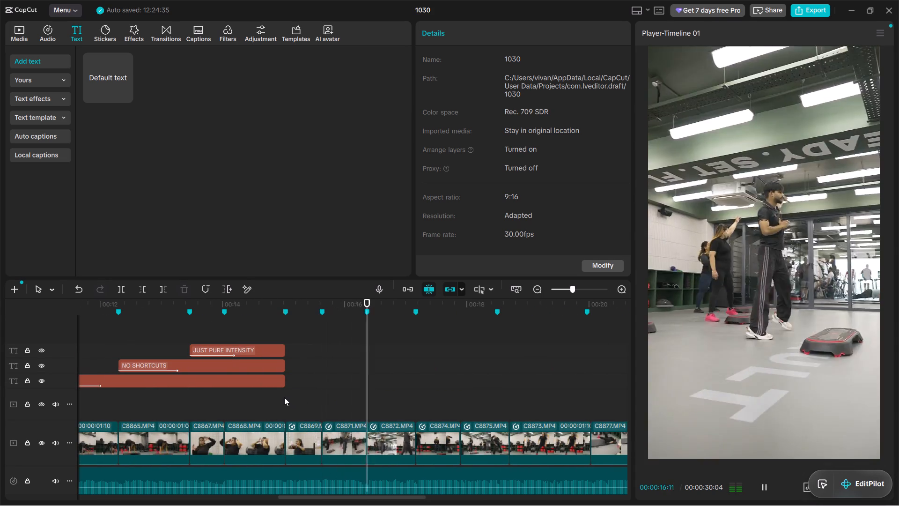
# Place the playhead at the 00:00:15:01 beat marker and look back over the earlier text clips on the timeline.
pyautogui.click(284, 397)
pyautogui.keyDown('alt'); pyautogui.scroll(3, 251, 398); pyautogui.keyUp('alt')
pyautogui.keyDown('alt'); pyautogui.scroll(2, 307, 407); pyautogui.keyUp('alt')
pyautogui.keyDown('alt'); pyautogui.scroll(-2, 316, 408); pyautogui.keyUp('alt')
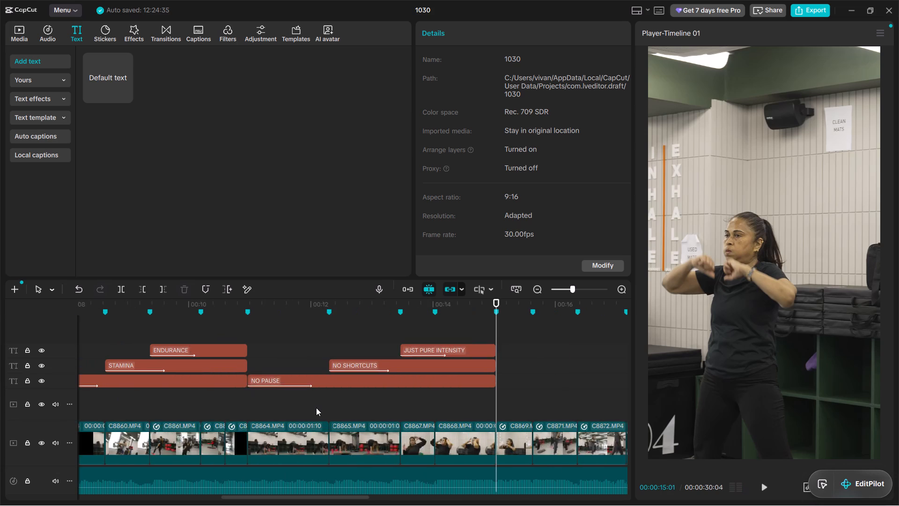
pyautogui.keyDown('alt'); pyautogui.scroll(-3, 316, 408); pyautogui.keyUp('alt')
pyautogui.keyDown('alt'); pyautogui.scroll(8, 312, 407); pyautogui.keyUp('alt')
pyautogui.keyDown('alt'); pyautogui.scroll(-5, 308, 401); pyautogui.keyUp('alt')
pyautogui.keyDown('alt'); pyautogui.scroll(3, 304, 399); pyautogui.keyUp('alt')
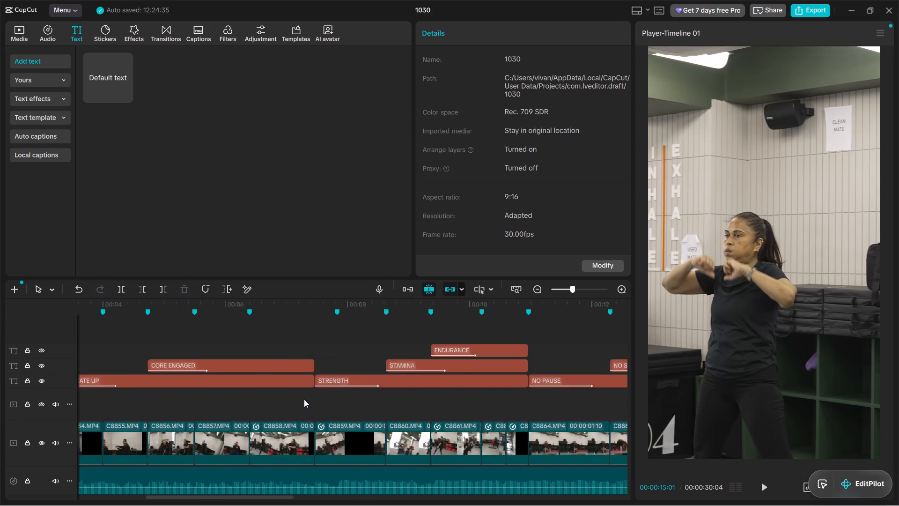
# Play the video from the beginning through the clips after JUST PURE INTENSITY to review the timing of all the text titles.
pyautogui.keyDown('alt'); pyautogui.scroll(8, 304, 399); pyautogui.keyUp('alt')
pyautogui.click(208, 407)
pyautogui.moveTo(197, 405); pyautogui.dragTo(0, 394)
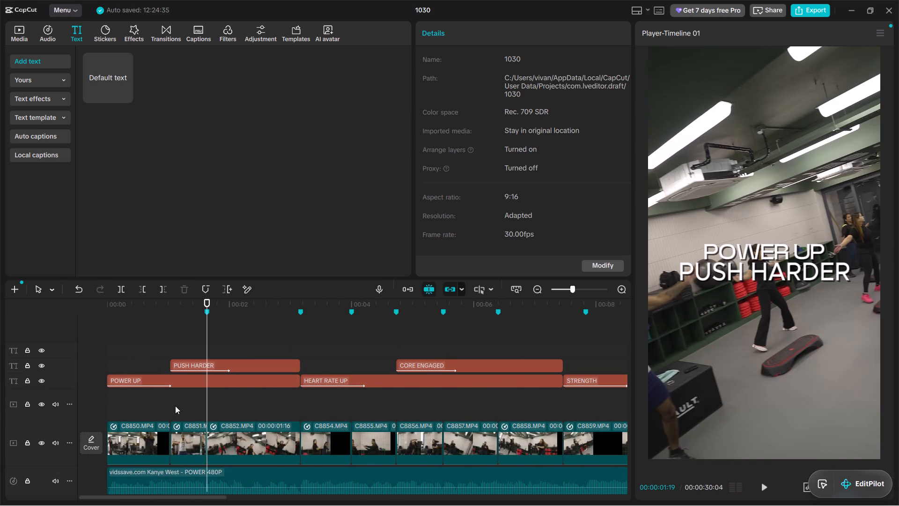
pyautogui.click(173, 400)
pyautogui.moveTo(169, 398); pyautogui.dragTo(0, 384)
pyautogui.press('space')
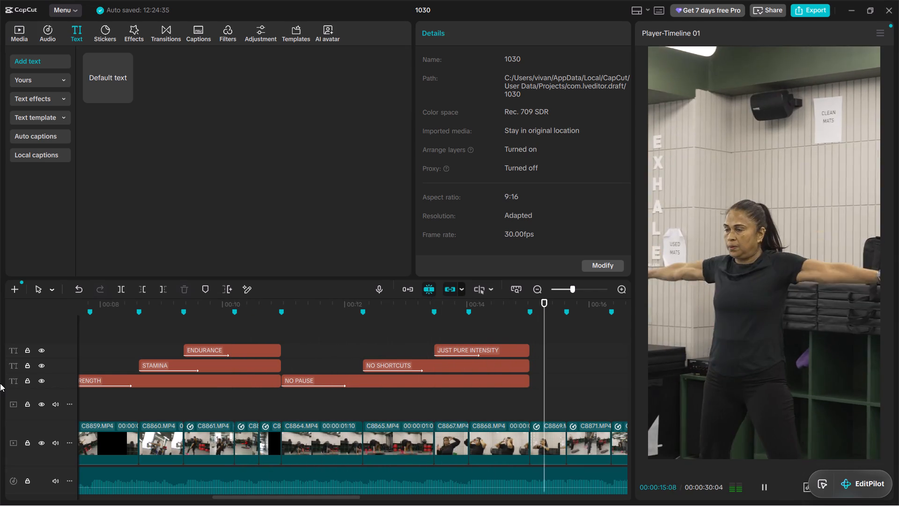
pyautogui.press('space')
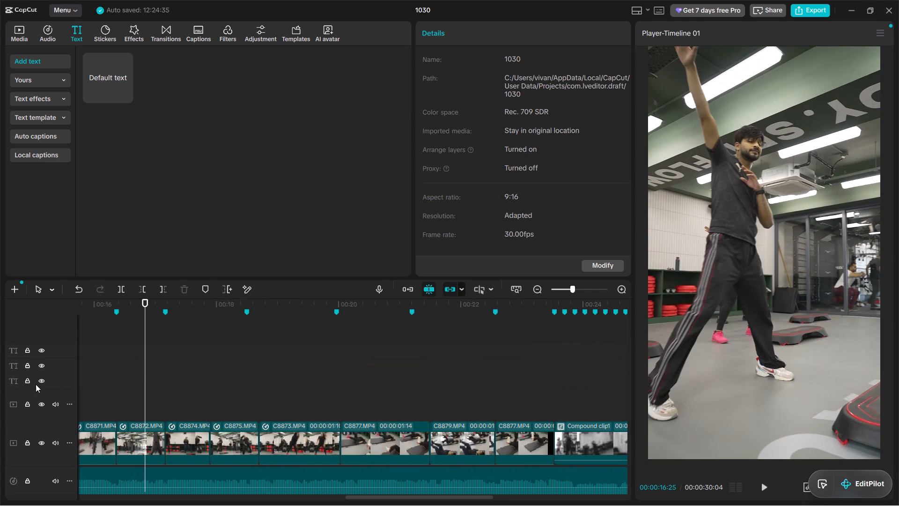
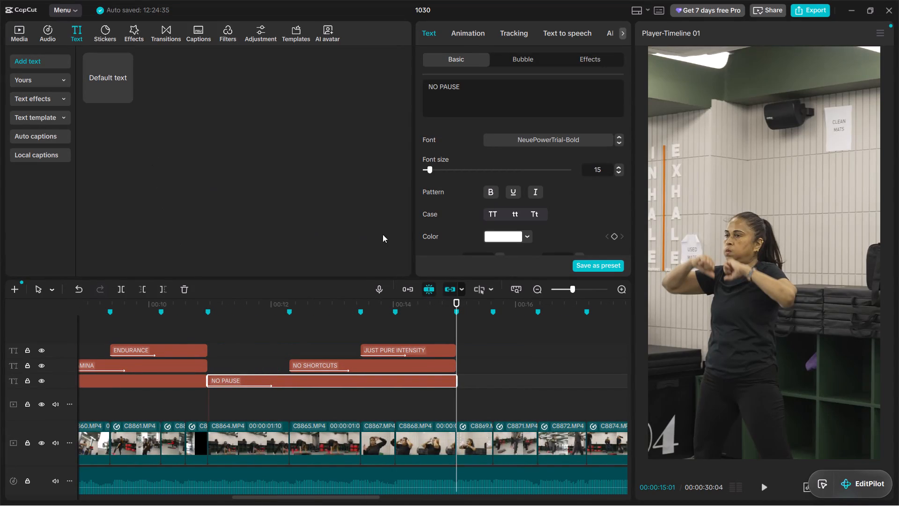
# Duplicate the NO PAUSE text and place the copy directly after the original on the same track, starting at the 00:00:15:01 beat marker.
pyautogui.keyDown('alt'); pyautogui.moveTo(245, 379); pyautogui.dragTo(489, 377); pyautogui.keyUp('alt')
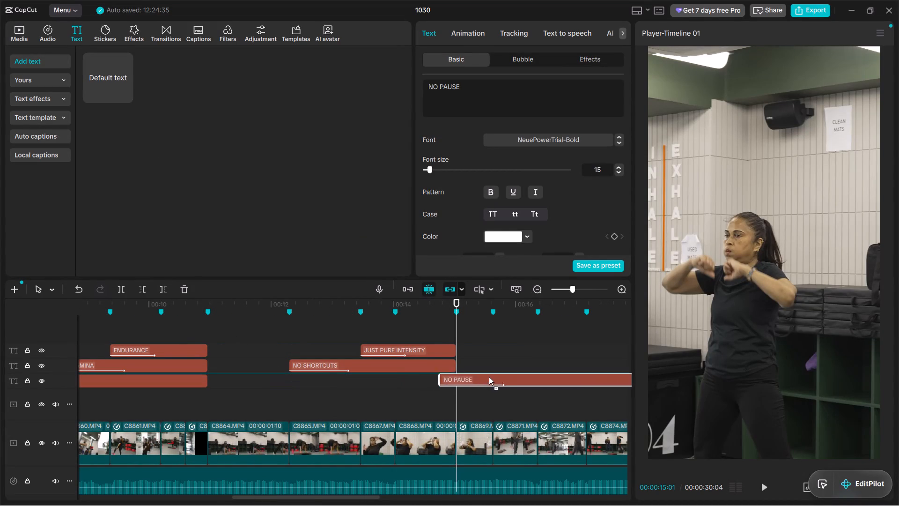
pyautogui.keyDown('alt'); pyautogui.moveTo(489, 377); pyautogui.dragTo(494, 375); pyautogui.keyUp('alt')
pyautogui.click(508, 379)
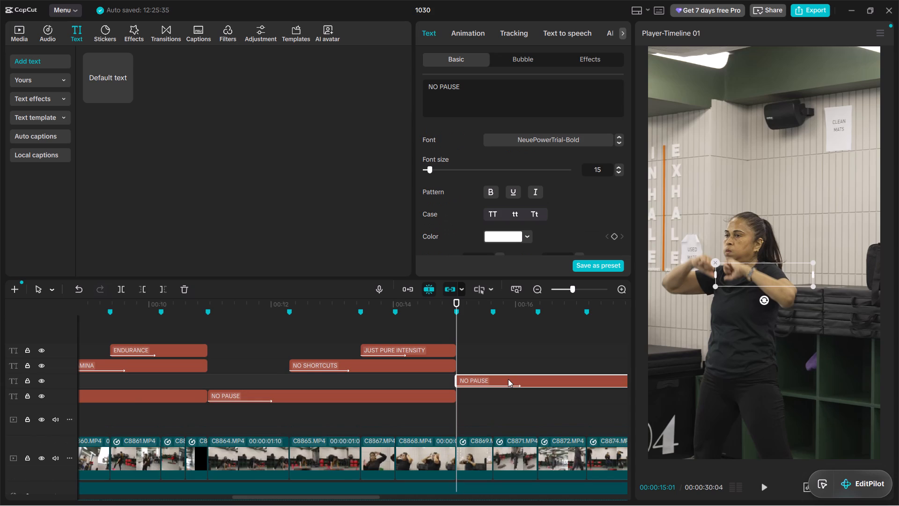
pyautogui.keyDown('alt'); pyautogui.scroll(-2, 508, 379); pyautogui.keyUp('alt')
pyautogui.moveTo(381, 382); pyautogui.dragTo(385, 395)
pyautogui.moveTo(366, 383); pyautogui.dragTo(360, 381)
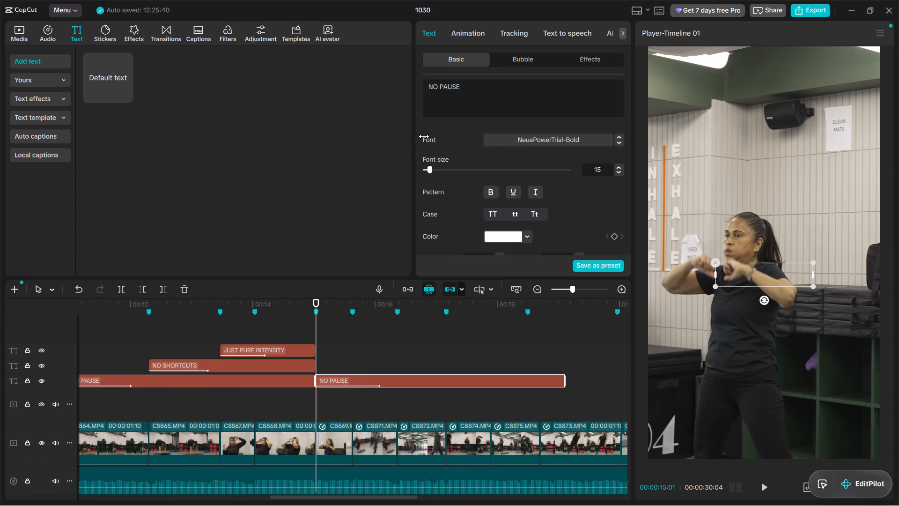
# Replace the wording of the copied NO PAUSE text that starts at 00:00:15:01 with BUILD YOUR POWER.
pyautogui.click(458, 97)
pyautogui.hotkey('ctrl', 'a')
pyautogui.hotkey('ctrl', 'v')
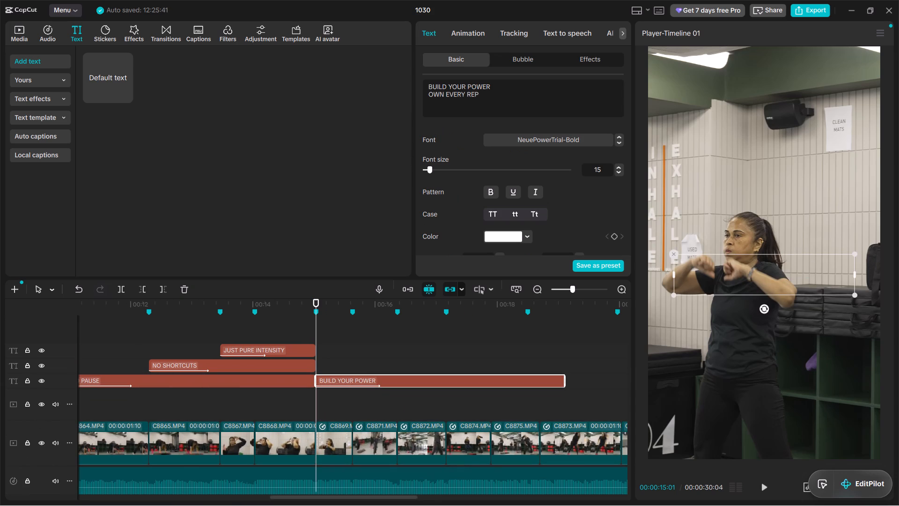
pyautogui.moveTo(490, 98); pyautogui.dragTo(387, 98)
pyautogui.press('BackSpace')
pyautogui.press('BackSpace')
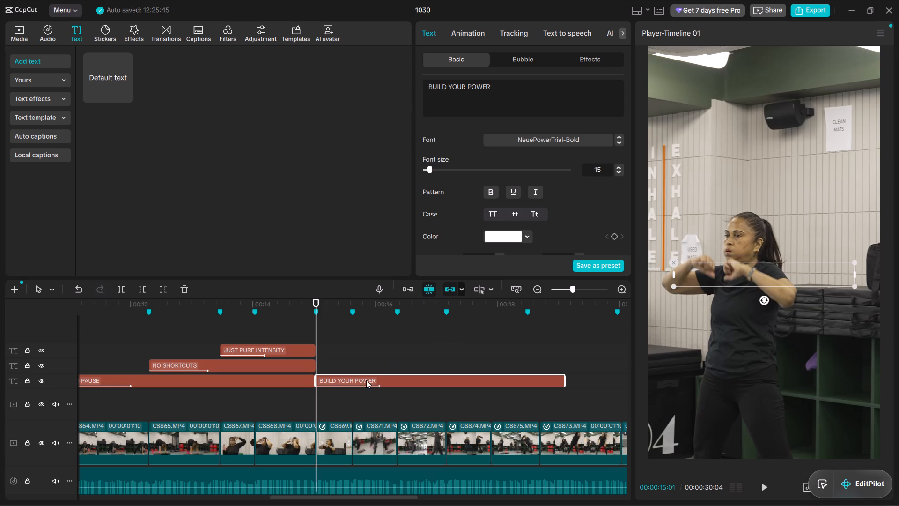
# Play through the BUILD YOUR POWER section to check its animation and find the beat for the second line.
pyautogui.click(355, 379)
pyautogui.press('space')
pyautogui.keyDown('alt'); pyautogui.scroll(3, 355, 378); pyautogui.keyUp('alt')
pyautogui.keyDown('alt'); pyautogui.scroll(-2, 355, 378); pyautogui.keyUp('alt')
pyautogui.press('space')
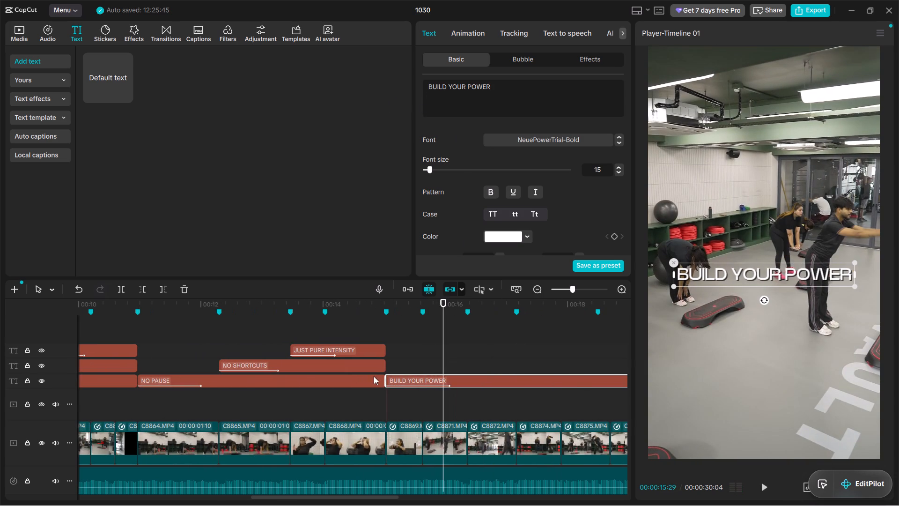
pyautogui.keyDown('alt'); pyautogui.scroll(-1, 408, 371); pyautogui.keyUp('alt')
pyautogui.press('space')
pyautogui.press('space')
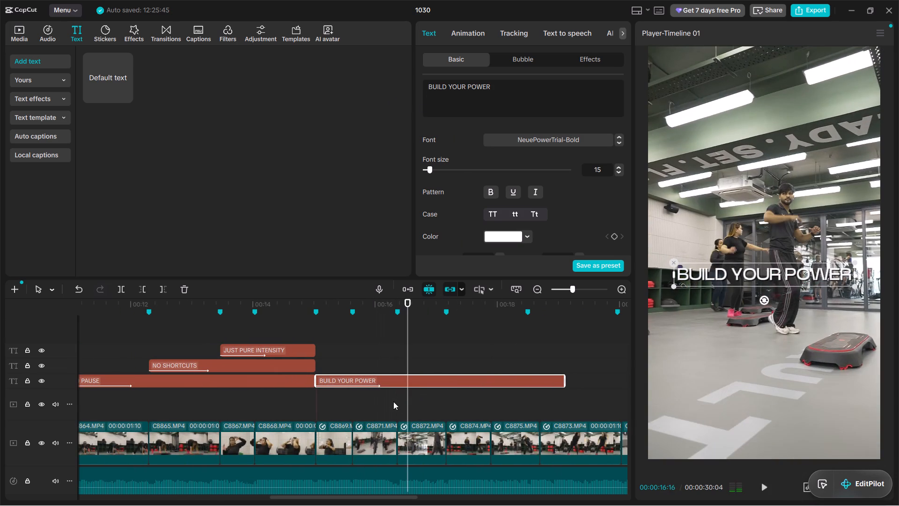
pyautogui.press('space')
pyautogui.press('space')
pyautogui.press('space')
pyautogui.click(447, 406)
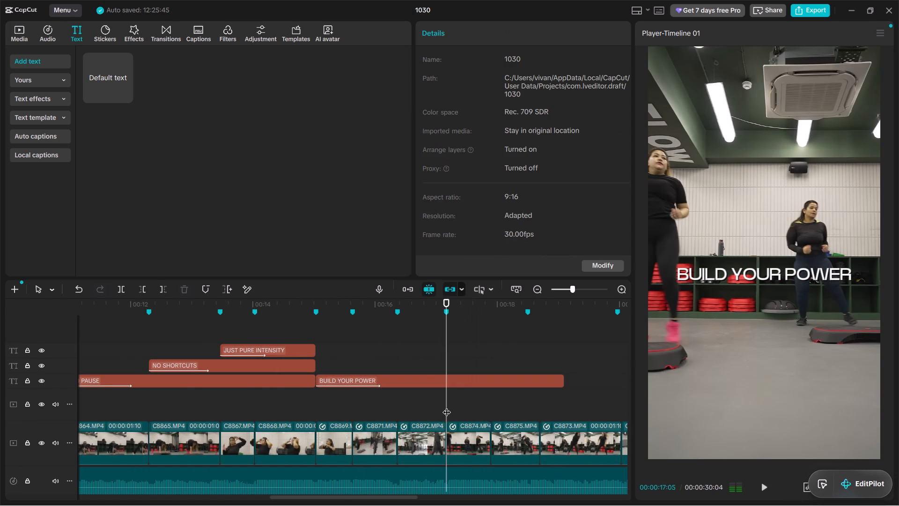
pyautogui.keyDown('alt'); pyautogui.scroll(-1, 444, 406); pyautogui.keyUp('alt')
pyautogui.keyDown('alt'); pyautogui.scroll(-3, 388, 393); pyautogui.keyUp('alt')
pyautogui.keyDown('alt'); pyautogui.scroll(5, 386, 392); pyautogui.keyUp('alt')
pyautogui.click(430, 404)
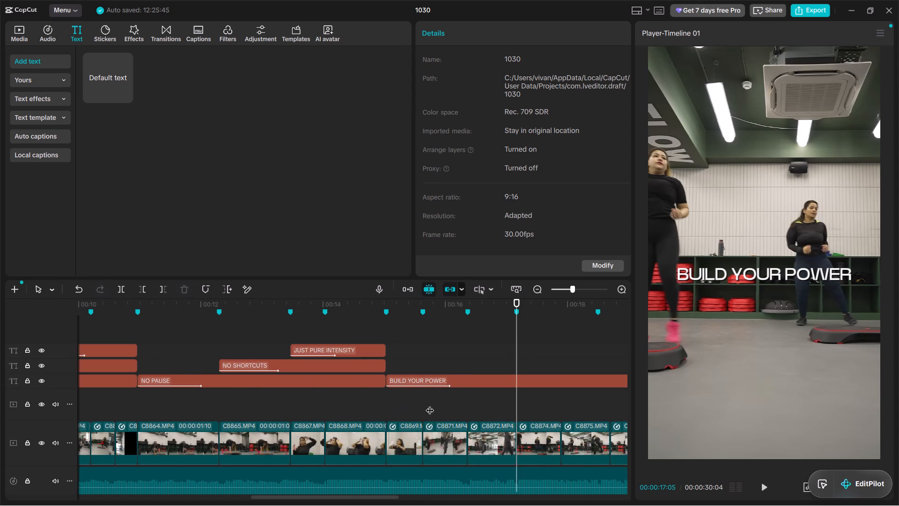
pyautogui.press('space')
pyautogui.press('space')
# Duplicate the JUST PURE INTENSITY text onto the track above BUILD YOUR POWER, starting at the 00:00:16:11 beat marker.
pyautogui.click(468, 410)
pyautogui.click(460, 380)
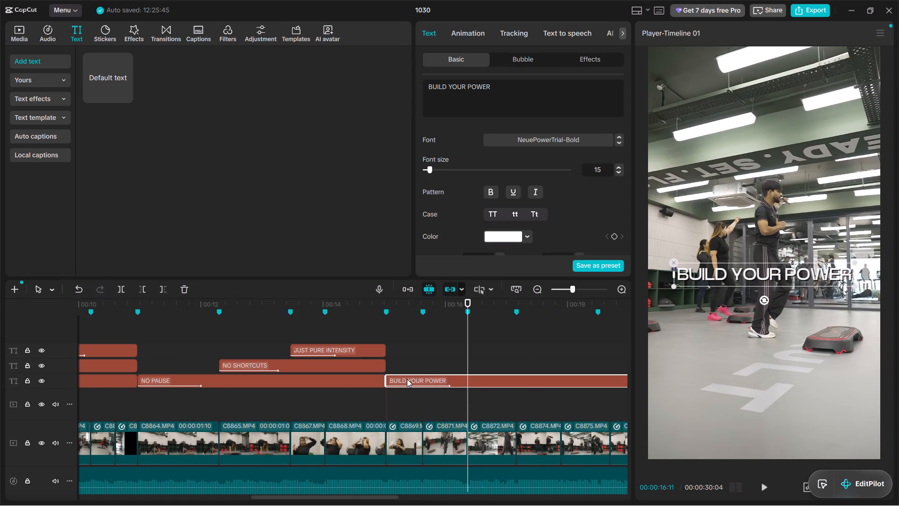
pyautogui.click(305, 367)
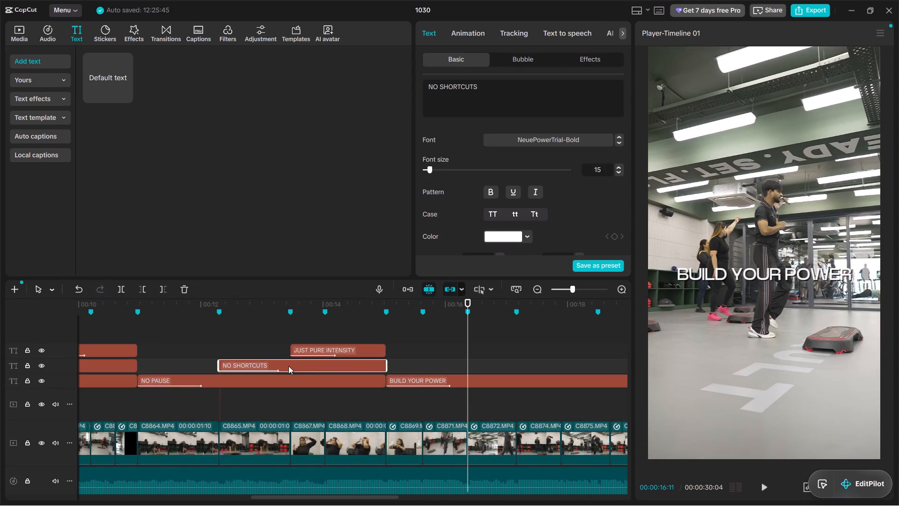
pyautogui.keyDown('alt'); pyautogui.click(324, 351); pyautogui.keyUp('alt')
pyautogui.keyDown('alt'); pyautogui.moveTo(320, 349); pyautogui.dragTo(500, 361); pyautogui.keyUp('alt')
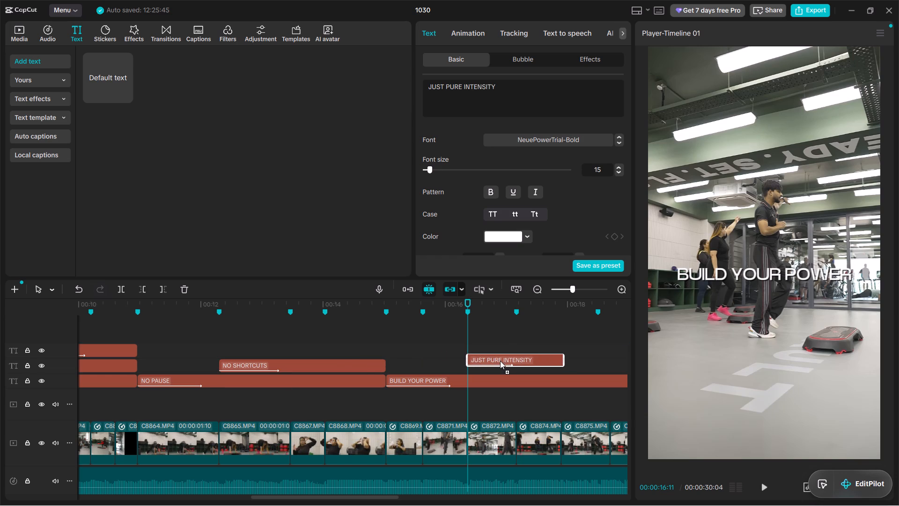
pyautogui.keyDown('alt'); pyautogui.moveTo(500, 361); pyautogui.dragTo(494, 361); pyautogui.keyUp('alt')
# Trim the ends of the copied JUST PURE INTENSITY and BUILD YOUR POWER texts to the end of clip C8874.
pyautogui.keyDown('alt'); pyautogui.scroll(-2, 517, 365); pyautogui.keyUp('alt')
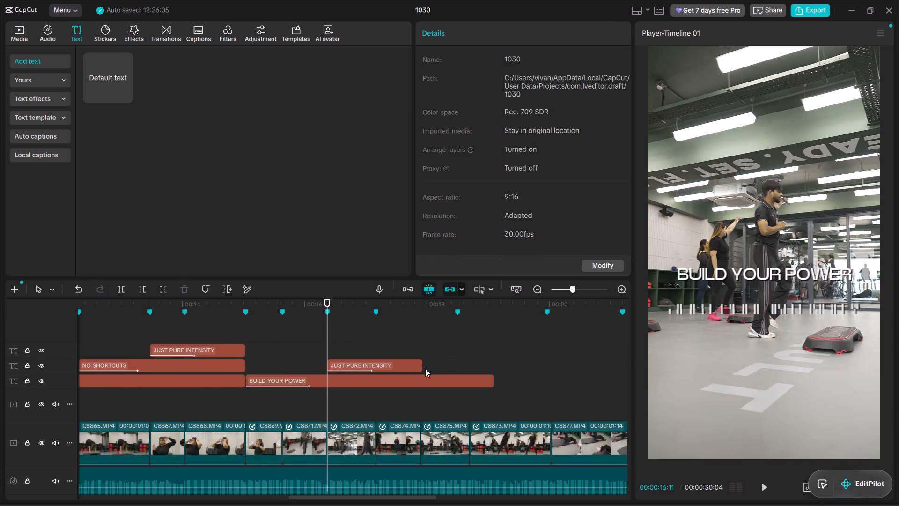
pyautogui.click(414, 366)
pyautogui.moveTo(425, 367); pyautogui.dragTo(419, 367)
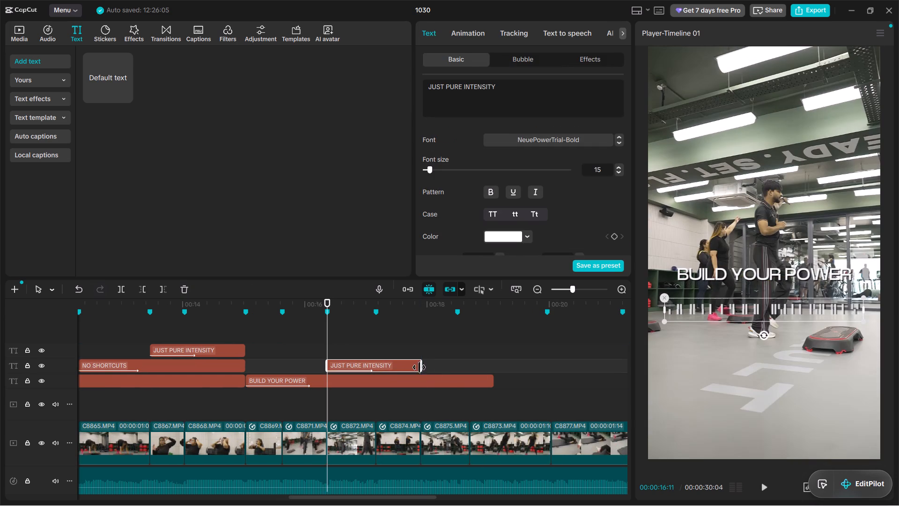
pyautogui.click(447, 381)
pyautogui.moveTo(496, 384); pyautogui.dragTo(429, 388)
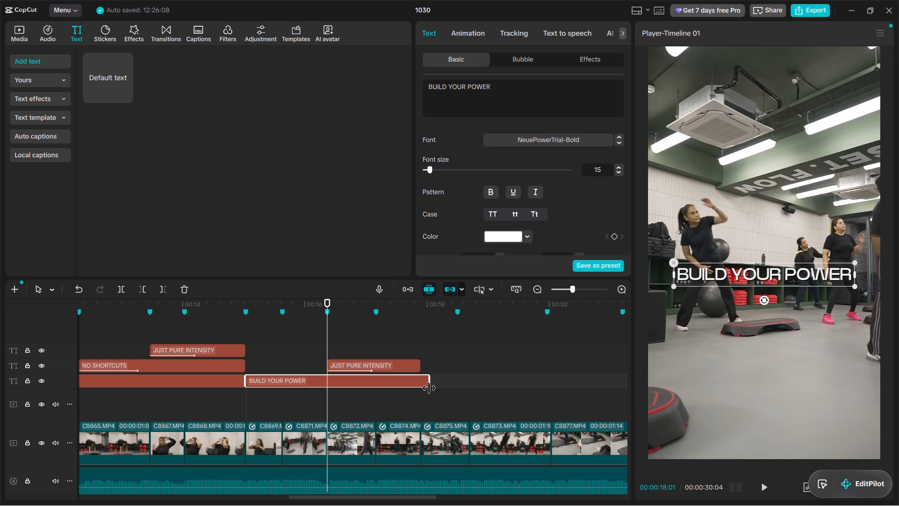
pyautogui.moveTo(429, 388); pyautogui.dragTo(421, 386)
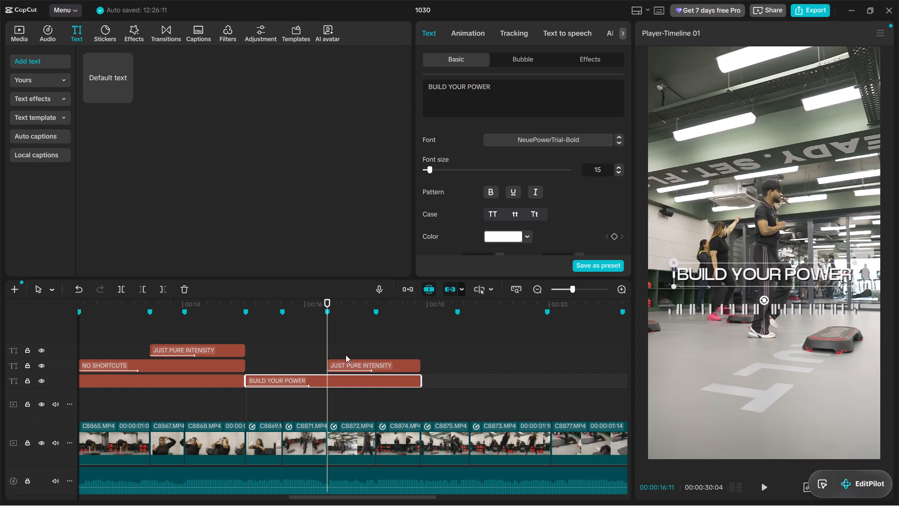
# Replace the wording of the copied JUST PURE INTENSITY text at 00:00:16:11 with OWN EVERY REP.
pyautogui.click(354, 361)
pyautogui.click(471, 107)
pyautogui.hotkey('ctrl', 'a')
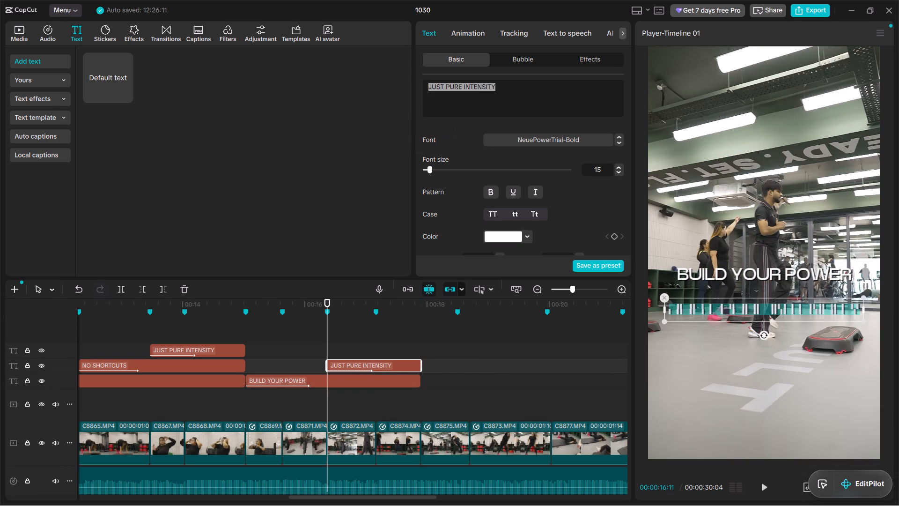
pyautogui.hotkey('ctrl', 'v')
pyautogui.moveTo(496, 88); pyautogui.dragTo(358, 87)
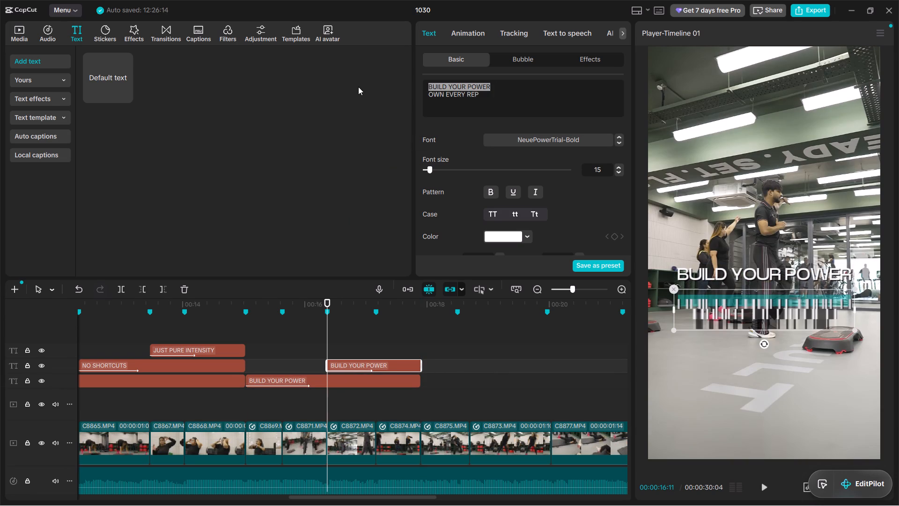
pyautogui.press('BackSpace')
pyautogui.click(430, 97)
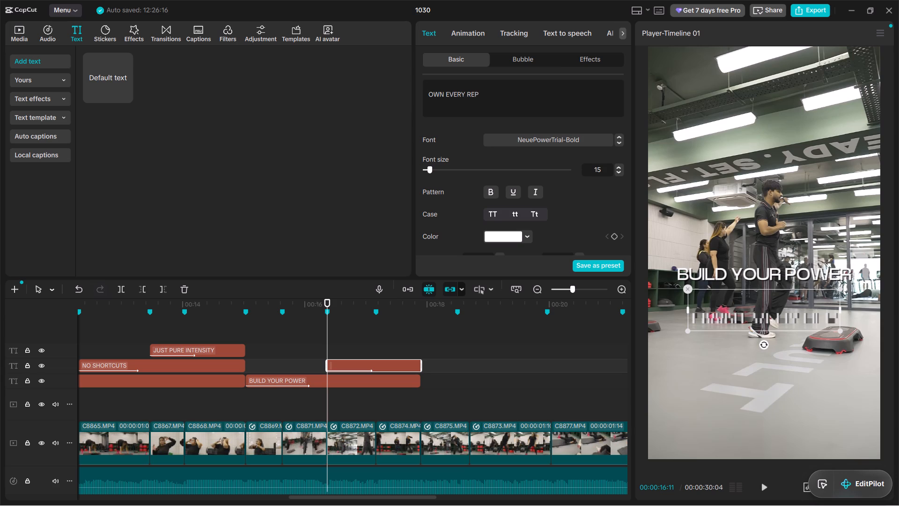
pyautogui.press('BackSpace')
# Play to about 00:00:17:04 and move OWN EVERY REP up, centred directly beneath BUILD YOUR POWER in the frame.
pyautogui.click(302, 342)
pyautogui.press('space')
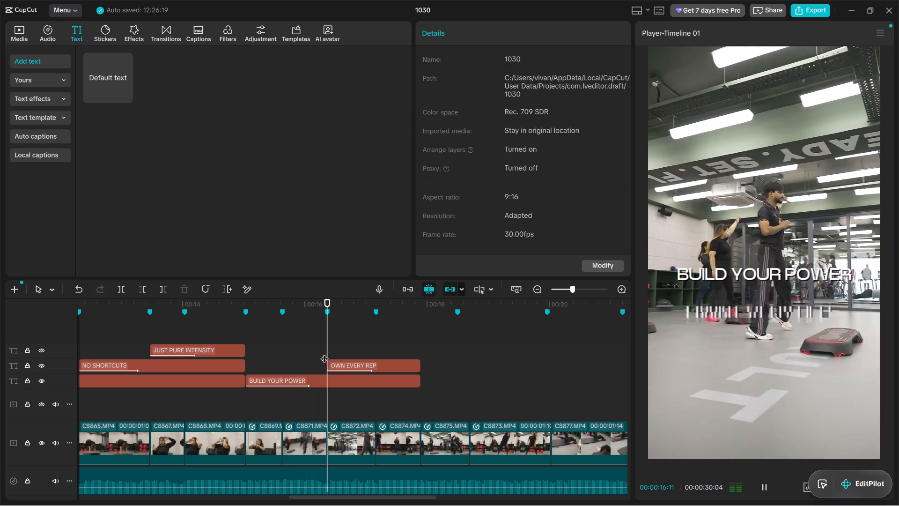
pyautogui.keyDown('alt'); pyautogui.scroll(3, 324, 353); pyautogui.keyUp('alt')
pyautogui.keyDown('alt'); pyautogui.scroll(-3, 324, 353); pyautogui.keyUp('alt')
pyautogui.press('space')
pyautogui.click(355, 367)
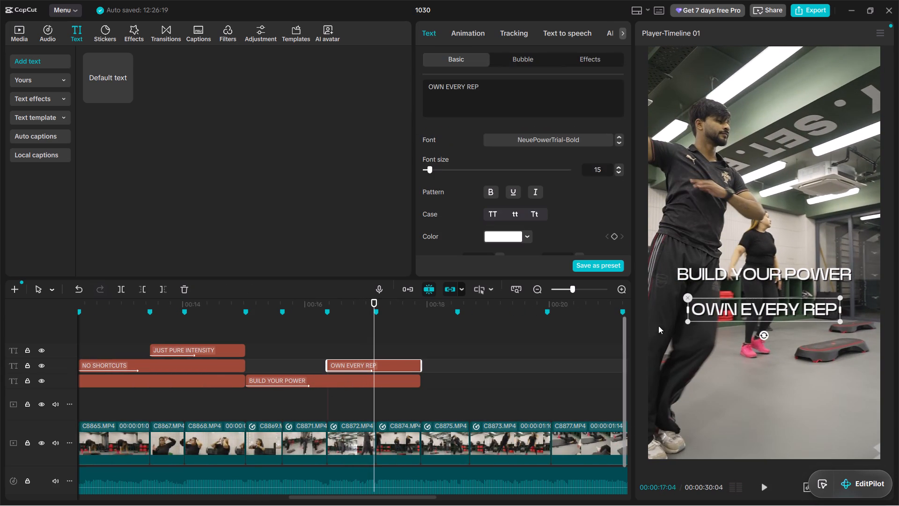
pyautogui.moveTo(722, 308); pyautogui.dragTo(722, 289)
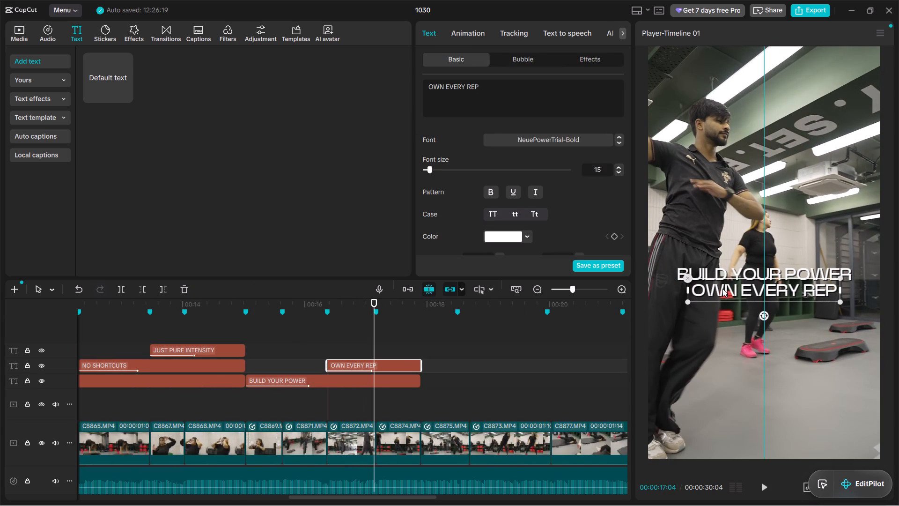
pyautogui.moveTo(722, 289); pyautogui.dragTo(722, 288)
# Play on from 00:00:17:04 past the end of the two texts to check the timing of the following clips.
pyautogui.press('space')
pyautogui.keyDown('alt'); pyautogui.scroll(4, 382, 437); pyautogui.keyUp('alt')
pyautogui.keyDown('alt'); pyautogui.scroll(-3, 380, 435); pyautogui.keyUp('alt')
pyautogui.keyDown('alt'); pyautogui.scroll(3, 333, 402); pyautogui.keyUp('alt')
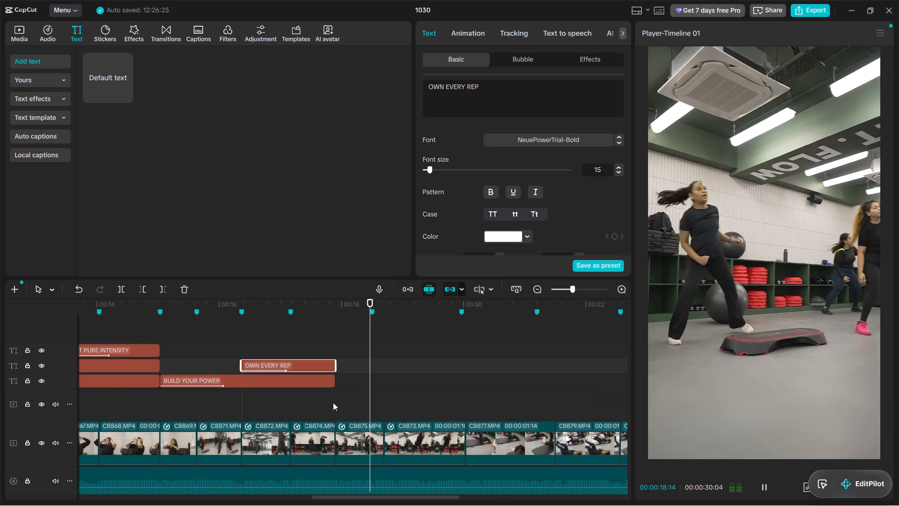
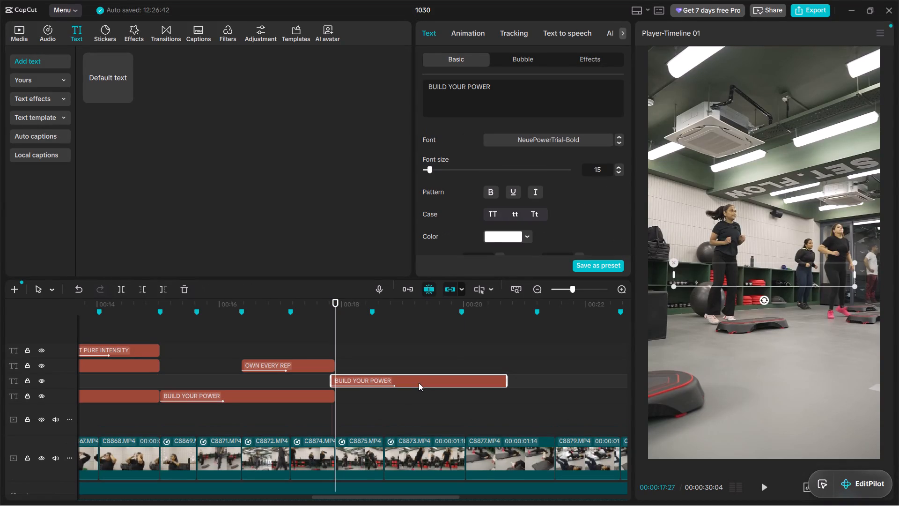
# Align the copied BUILD YOUR POWER text with the start of clip C8875 on the lowest text track and reword it HIIT & CORE.
pyautogui.moveTo(372, 381); pyautogui.dragTo(378, 392)
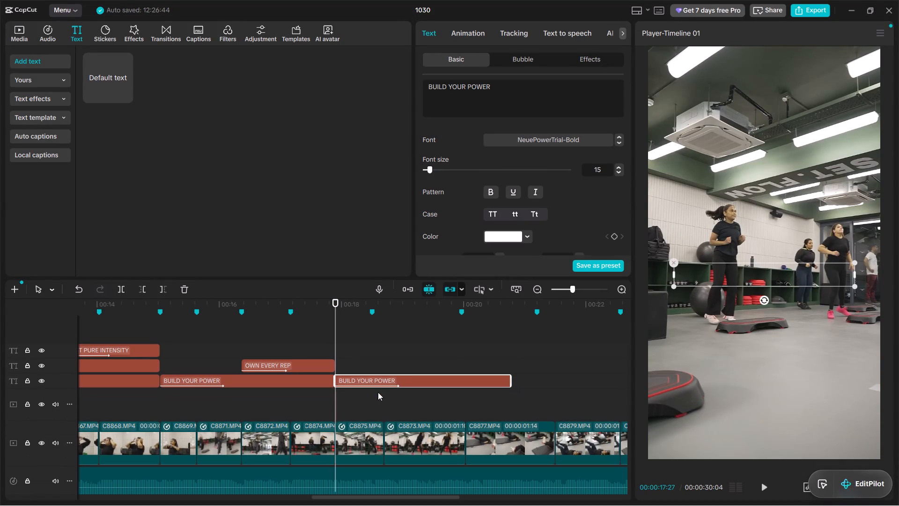
pyautogui.click(466, 84)
pyautogui.hotkey('ctrl', 'a')
pyautogui.hotkey('ctrl', 'v')
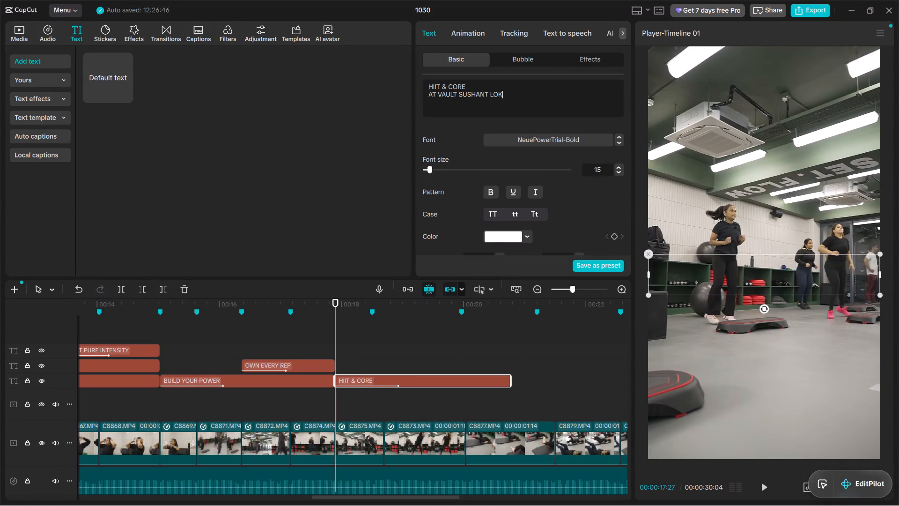
pyautogui.moveTo(511, 93); pyautogui.dragTo(426, 97)
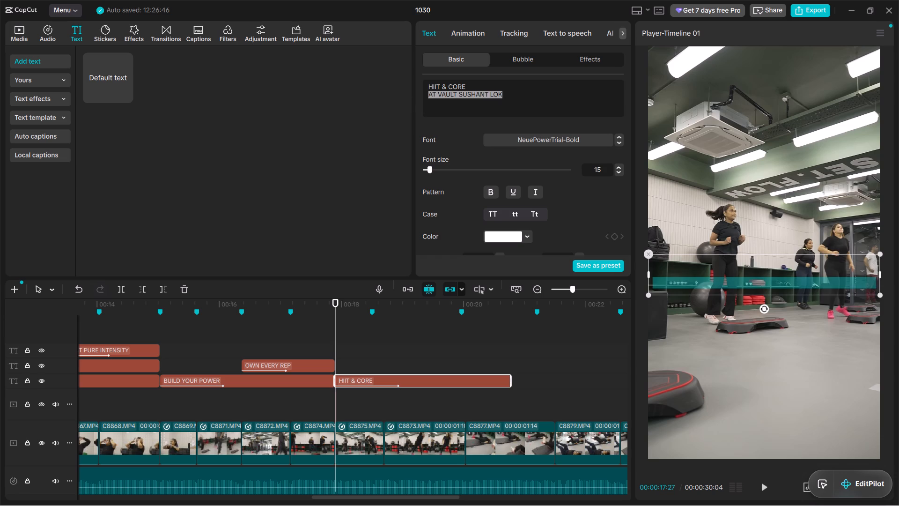
pyautogui.moveTo(426, 97); pyautogui.dragTo(424, 97)
pyautogui.press('BackSpace')
pyautogui.press('BackSpace')
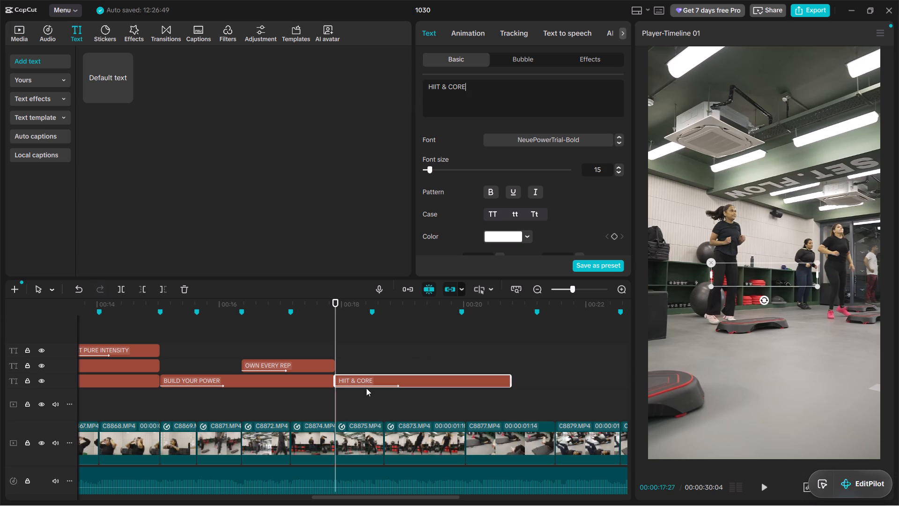
# Play to about 00:00:19:04 and enlarge the HIIT & CORE text in the frame to roughly one and a half times its size.
pyautogui.click(365, 384)
pyautogui.press('space')
pyautogui.keyDown('alt'); pyautogui.scroll(2, 368, 382); pyautogui.keyUp('alt')
pyautogui.keyDown('alt'); pyautogui.scroll(-1, 368, 382); pyautogui.keyUp('alt')
pyautogui.press('space')
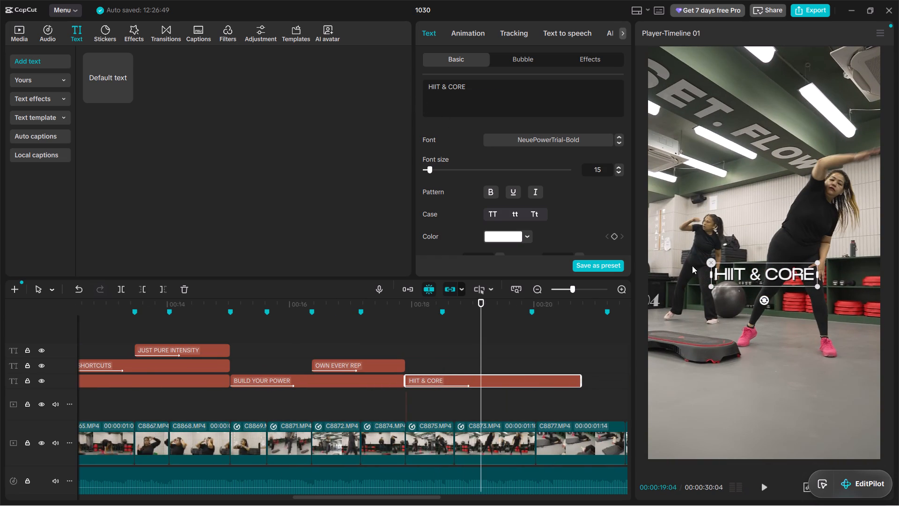
pyautogui.moveTo(710, 285); pyautogui.dragTo(663, 315)
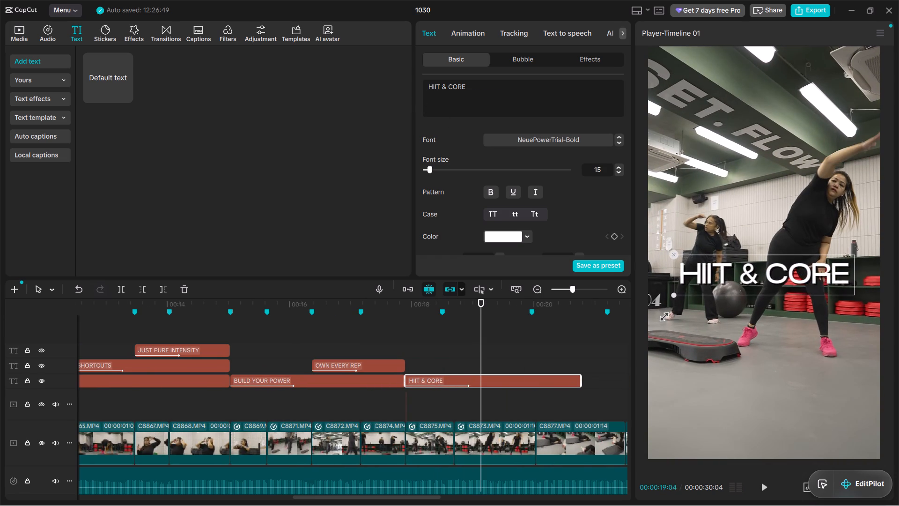
pyautogui.moveTo(663, 315); pyautogui.dragTo(661, 315)
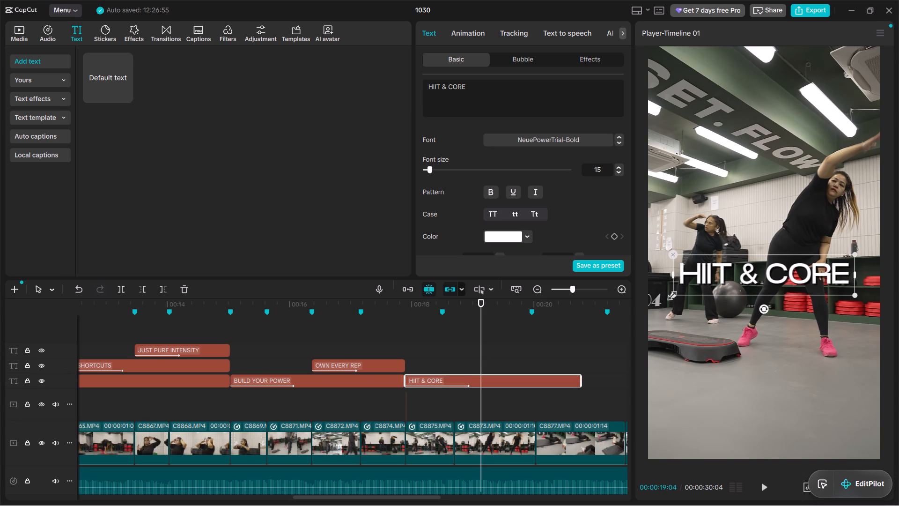
pyautogui.moveTo(670, 294); pyautogui.dragTo(675, 286)
# Play on past 00:00:20:00 and extend the end of the HIIT & CORE text to the start of Compound clip1.
pyautogui.press('space')
pyautogui.press('space')
pyautogui.press('space')
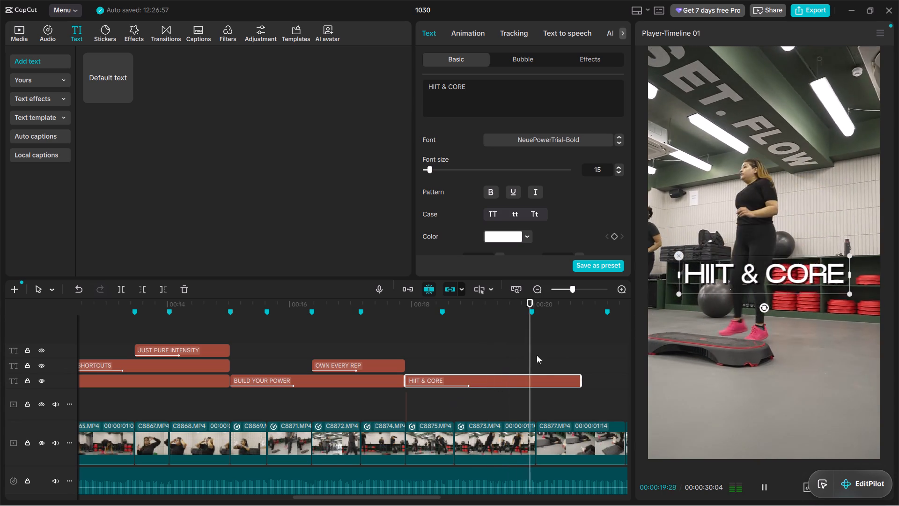
pyautogui.keyDown('alt'); pyautogui.scroll(-4, 537, 365); pyautogui.keyUp('alt')
pyautogui.press('space')
pyautogui.moveTo(299, 382); pyautogui.dragTo(467, 387)
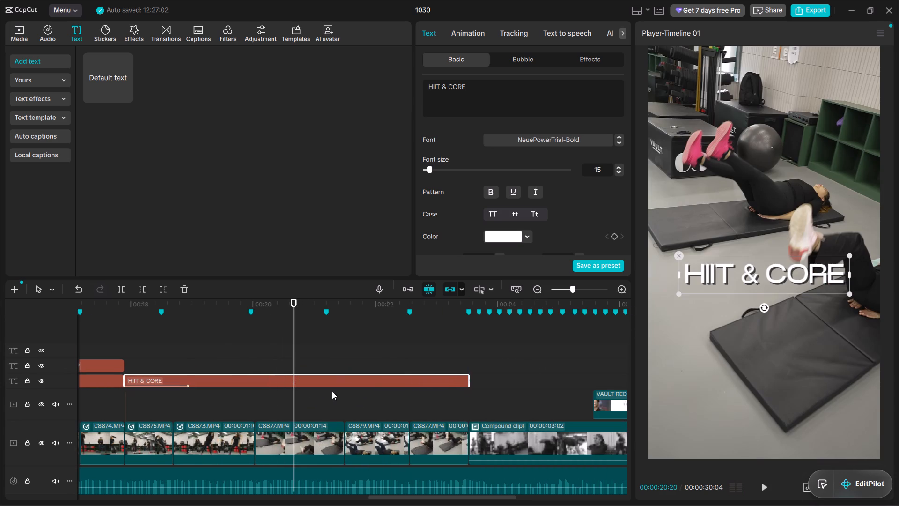
# Place a copy of the OWN EVERY REP text above HIIT & CORE at 00:00:20:01, where the first C8877 clip starts.
pyautogui.keyDown('alt'); pyautogui.scroll(1, 315, 403); pyautogui.keyUp('alt')
pyautogui.click(263, 394)
pyautogui.press('space')
pyautogui.keyDown('alt'); pyautogui.scroll(2, 263, 394); pyautogui.keyUp('alt')
pyautogui.keyDown('alt'); pyautogui.scroll(-3, 264, 395); pyautogui.keyUp('alt')
pyautogui.keyDown('alt'); pyautogui.scroll(3, 265, 395); pyautogui.keyUp('alt')
pyautogui.keyDown('alt'); pyautogui.scroll(-1, 279, 395); pyautogui.keyUp('alt')
pyautogui.press('space')
pyautogui.click(396, 404)
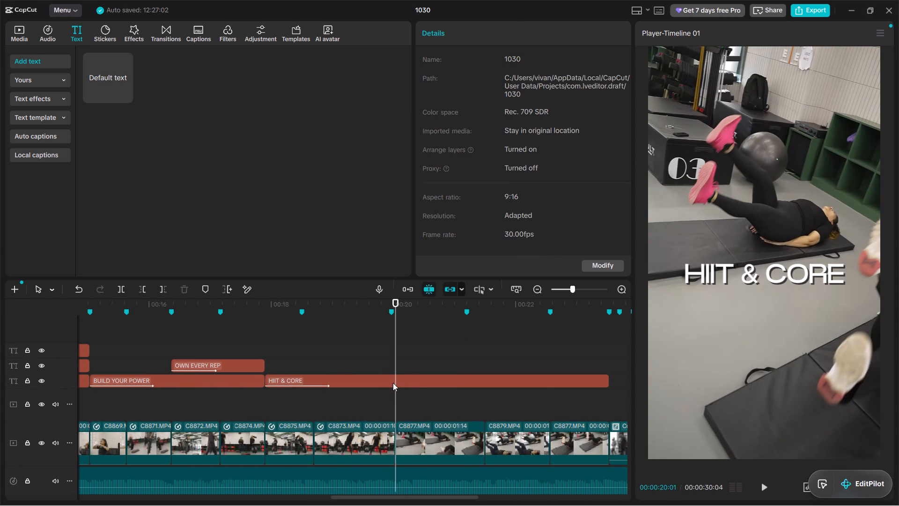
pyautogui.click(393, 383)
pyautogui.keyDown('alt'); pyautogui.scroll(-1, 340, 378); pyautogui.keyUp('alt')
pyautogui.click(147, 363)
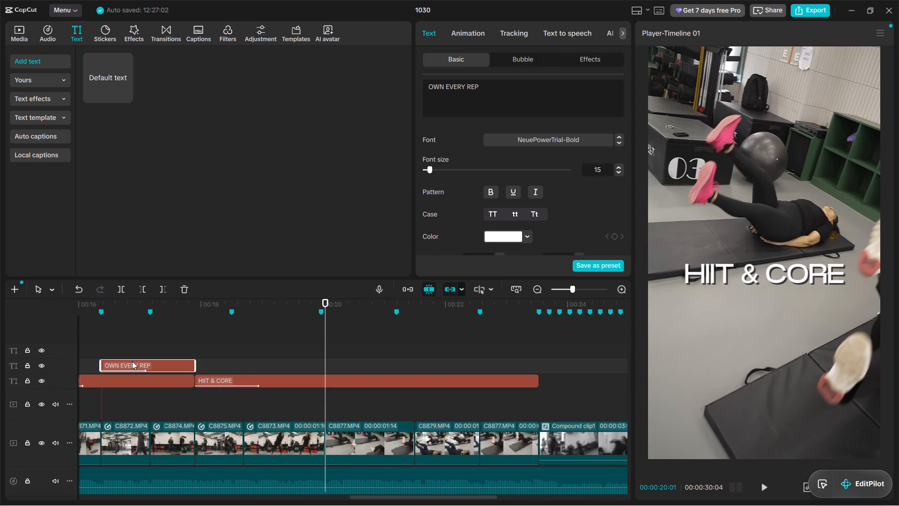
pyautogui.keyDown('alt'); pyautogui.moveTo(132, 361); pyautogui.dragTo(357, 362); pyautogui.keyUp('alt')
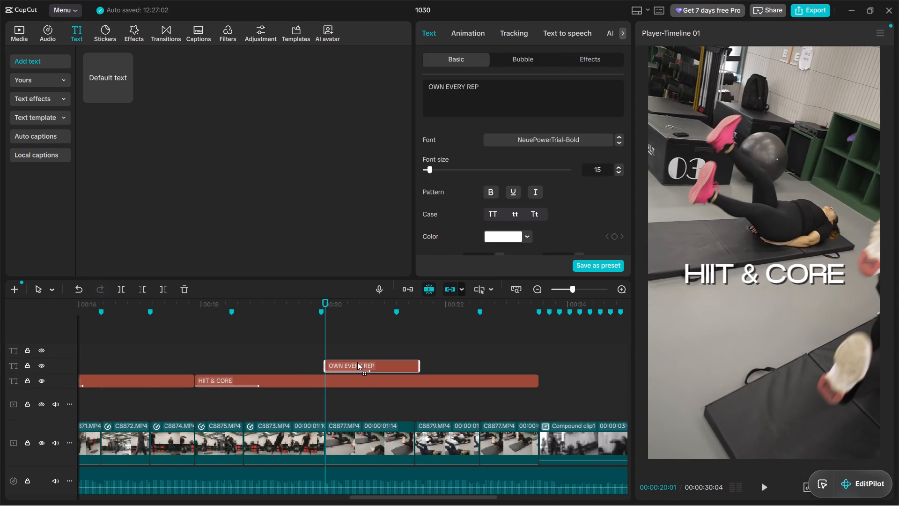
pyautogui.keyDown('alt'); pyautogui.moveTo(357, 362); pyautogui.dragTo(356, 362); pyautogui.keyUp('alt')
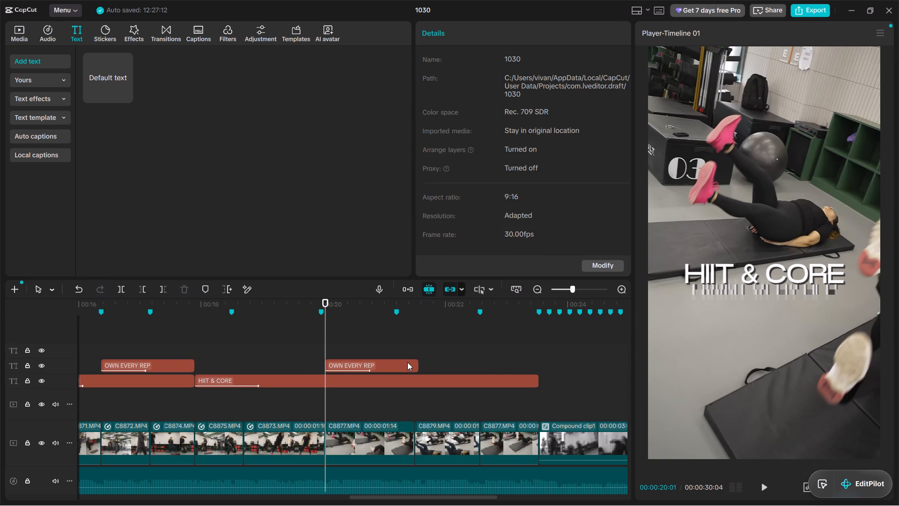
# Extend the end of the copied OWN EVERY REP text to match the end of HIIT & CORE at the start of Compound clip1.
pyautogui.click(407, 362)
pyautogui.click(422, 364)
pyautogui.click(404, 364)
pyautogui.moveTo(420, 365); pyautogui.dragTo(537, 370)
pyautogui.click(425, 371)
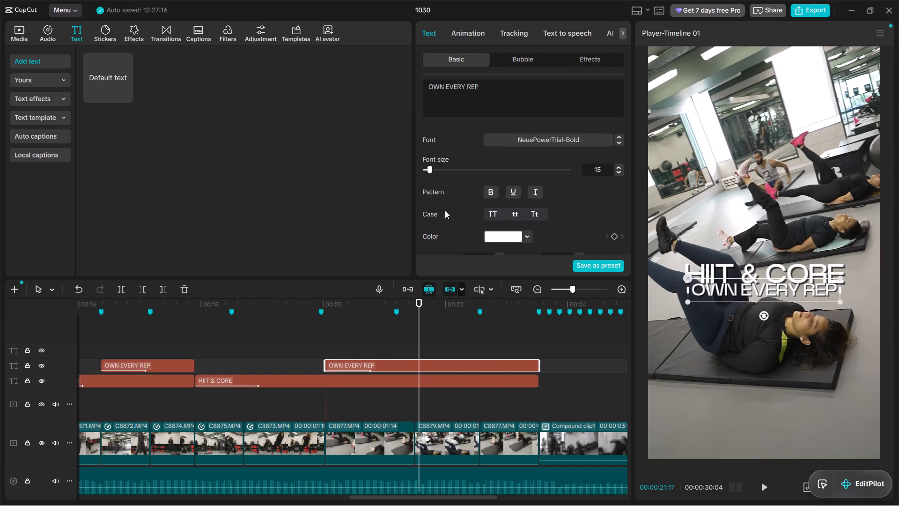
# Replace the wording of the extended OWN EVERY REP copy with AT VAULT SUSHANT LOK.
pyautogui.click(487, 96)
pyautogui.hotkey('ctrl', 'a')
pyautogui.hotkey('ctrl', 'v')
pyautogui.moveTo(473, 87); pyautogui.dragTo(442, 89)
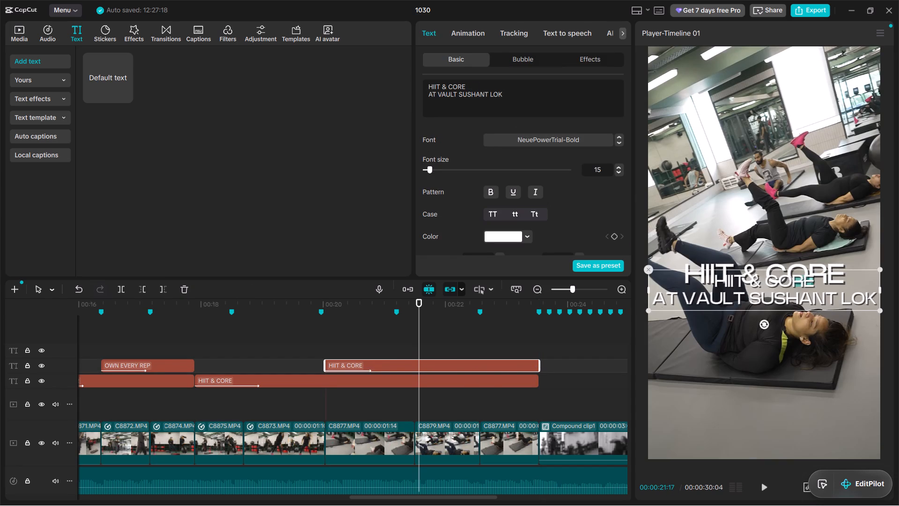
pyautogui.moveTo(442, 89); pyautogui.dragTo(395, 94)
pyautogui.press('BackSpace')
pyautogui.press('BackSpace')
pyautogui.press('BackSpace')
pyautogui.press('BackSpace')
pyautogui.press('BackSpace')
pyautogui.press('BackSpace')
pyautogui.press('BackSpace')
pyautogui.press('BackSpace')
pyautogui.press('BackSpace')
pyautogui.press('BackSpace')
pyautogui.press('BackSpace')
pyautogui.press('BackSpace')
pyautogui.press('BackSpace')
pyautogui.press('BackSpace')
pyautogui.press('BackSpace')
pyautogui.press('BackSpace')
pyautogui.press('BackSpace')
pyautogui.press('BackSpace')
pyautogui.press('BackSpace')
pyautogui.press('BackSpace')
pyautogui.press('BackSpace')
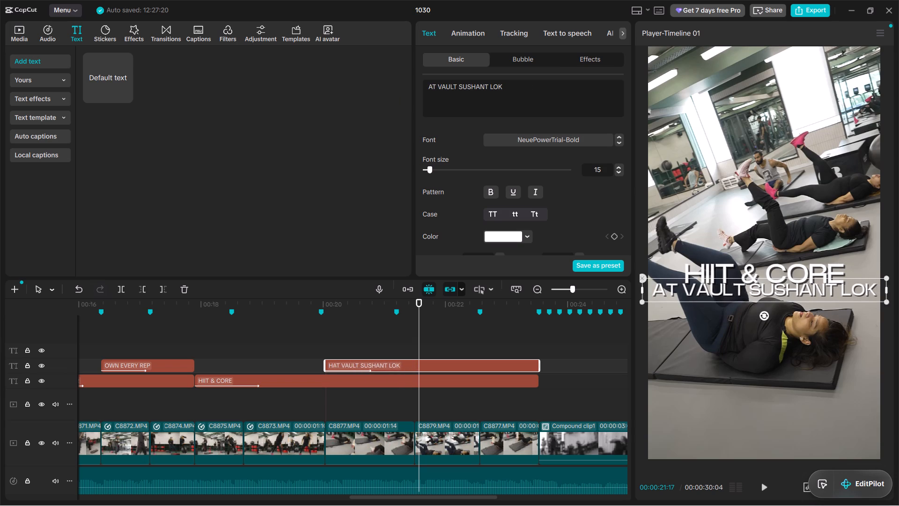
# Shrink the AT VAULT SUSHANT LOK text in the frame to about the width of HIIT & CORE above it.
pyautogui.keyDown('ctrl'); pyautogui.scroll(-2, 763, 282); pyautogui.keyUp('ctrl')
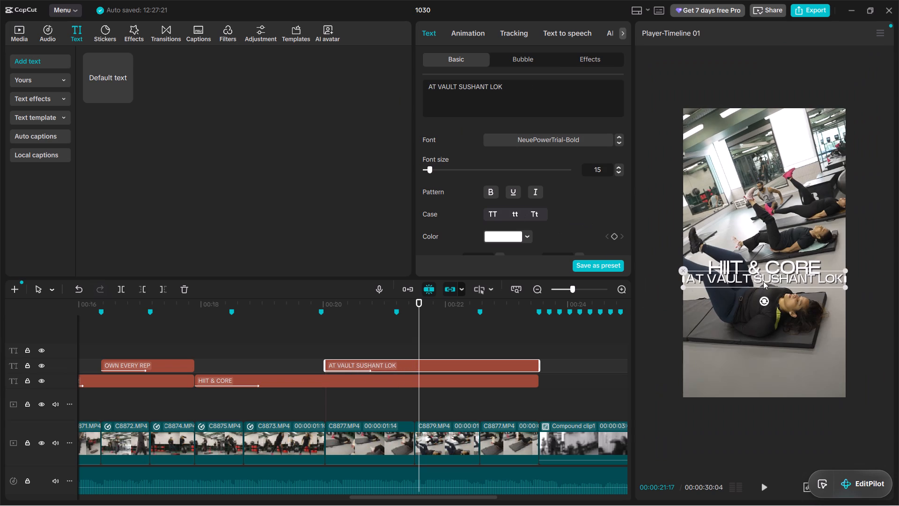
pyautogui.moveTo(845, 289); pyautogui.dragTo(812, 276)
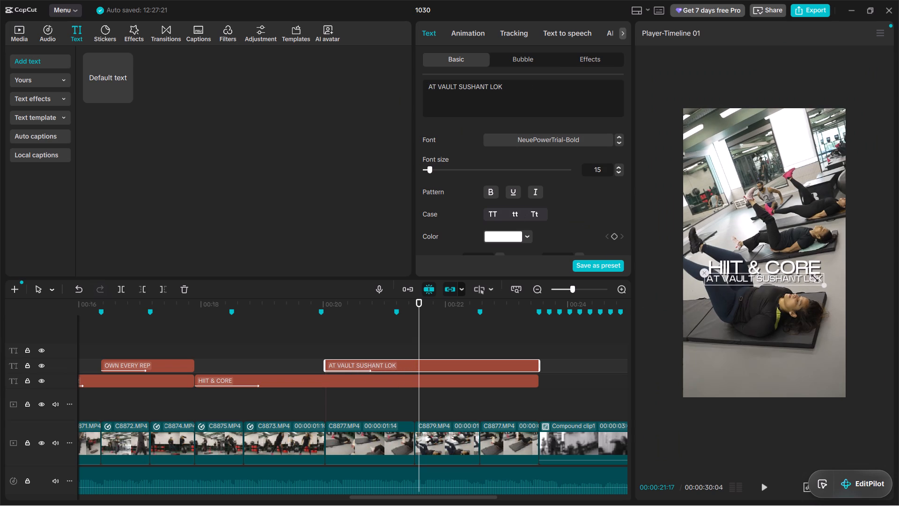
pyautogui.moveTo(812, 276); pyautogui.dragTo(811, 275)
pyautogui.keyDown('ctrl'); pyautogui.scroll(2, 751, 276); pyautogui.keyUp('ctrl')
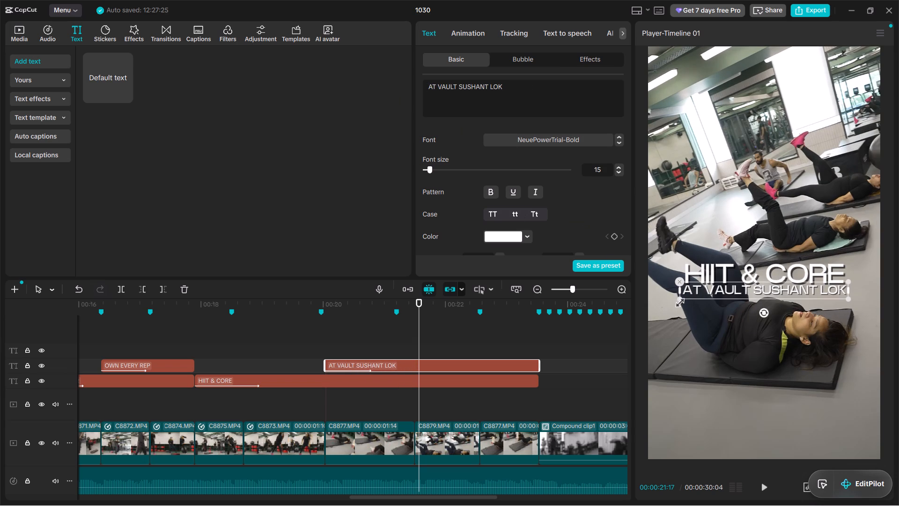
pyautogui.moveTo(678, 301); pyautogui.dragTo(678, 297)
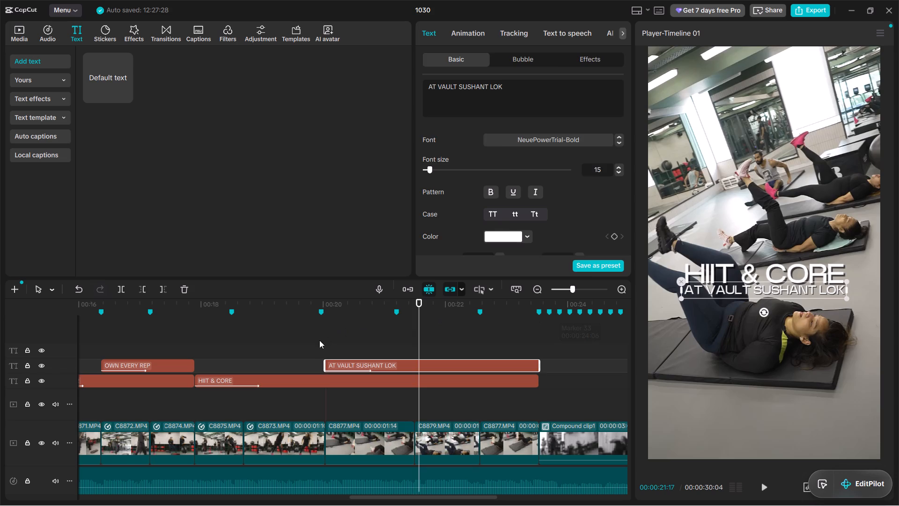
# Play from the start of the AT VAULT SUSHANT LOK text through the closing VAULT logo to review the ending.
pyautogui.click(309, 342)
pyautogui.press('space')
pyautogui.keyDown('alt'); pyautogui.scroll(4, 309, 342); pyautogui.keyUp('alt')
pyautogui.keyDown('alt'); pyautogui.scroll(-4, 309, 342); pyautogui.keyUp('alt')
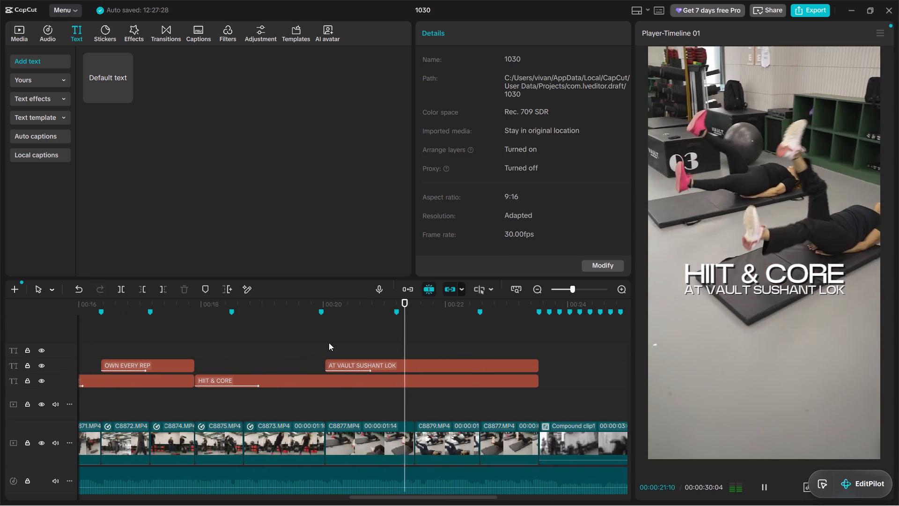
pyautogui.keyDown('alt'); pyautogui.scroll(-1, 467, 363); pyautogui.keyUp('alt')
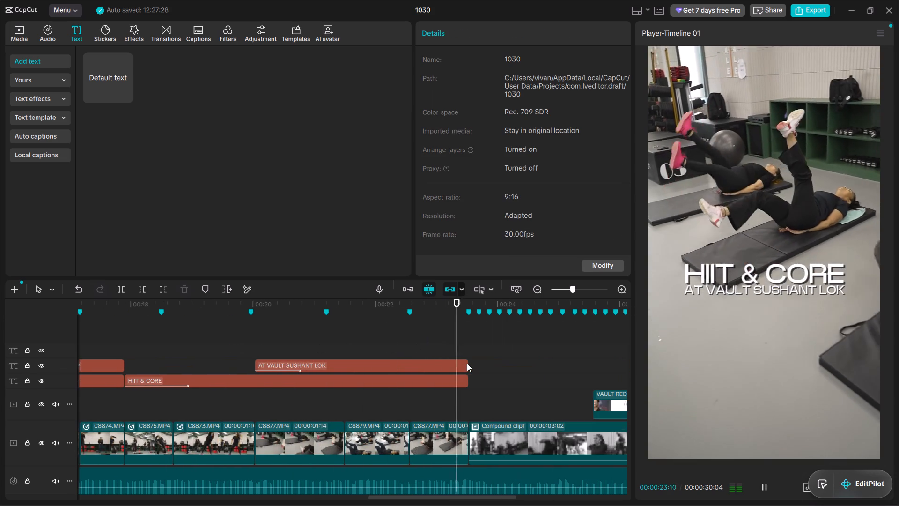
pyautogui.keyDown('alt'); pyautogui.scroll(-1, 467, 363); pyautogui.keyUp('alt')
pyautogui.keyDown('alt'); pyautogui.scroll(-1, 414, 363); pyautogui.keyUp('alt')
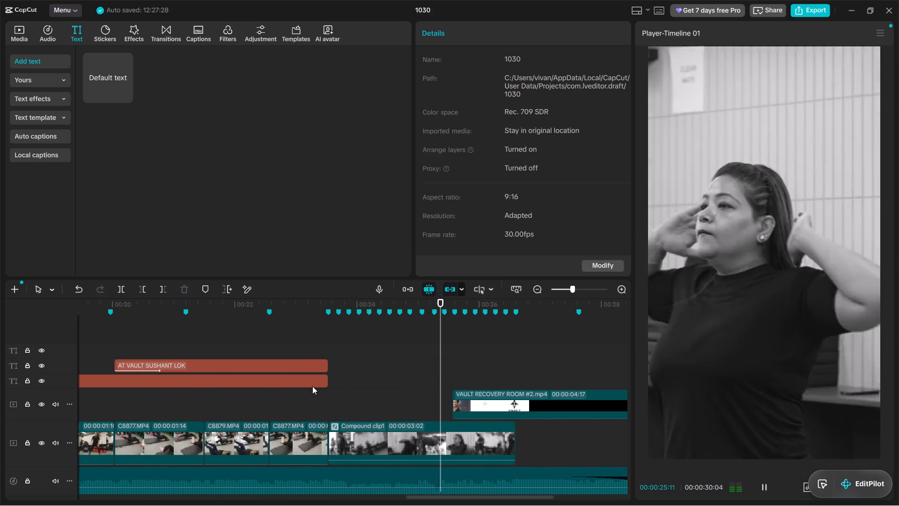
pyautogui.keyDown('alt'); pyautogui.scroll(-2, 445, 376); pyautogui.keyUp('alt')
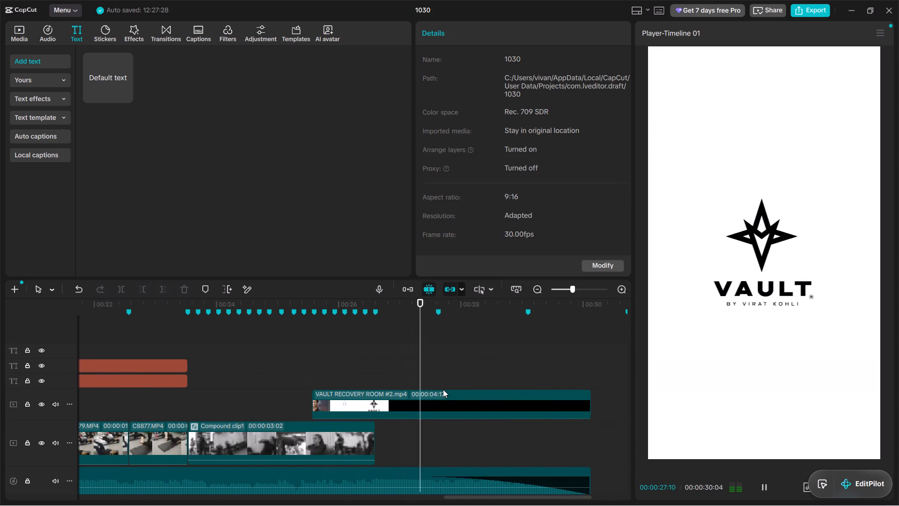
pyautogui.keyDown('alt'); pyautogui.scroll(-1, 443, 389); pyautogui.keyUp('alt')
# Return to the timeline's start and combine clips C8850 to C8852 with the POWER UP and PUSH HARDER texts into a compound clip.
pyautogui.click(205, 383)
pyautogui.moveTo(205, 383); pyautogui.dragTo(0, 384)
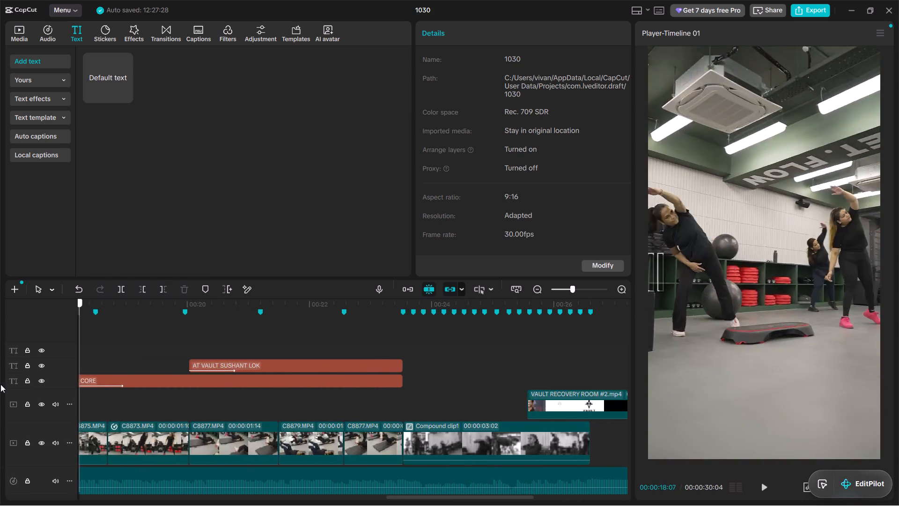
pyautogui.moveTo(0, 384); pyautogui.dragTo(29, 392)
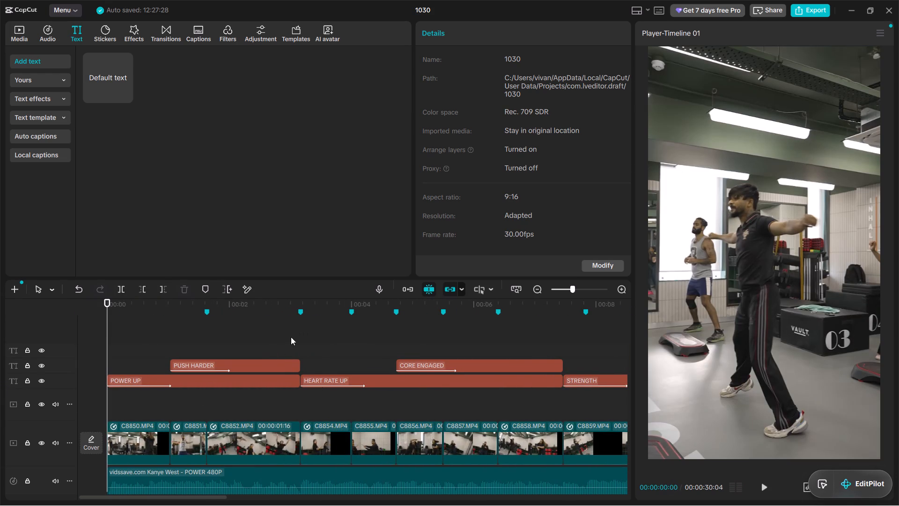
pyautogui.moveTo(282, 337); pyautogui.dragTo(115, 452)
pyautogui.rightClick(267, 441)
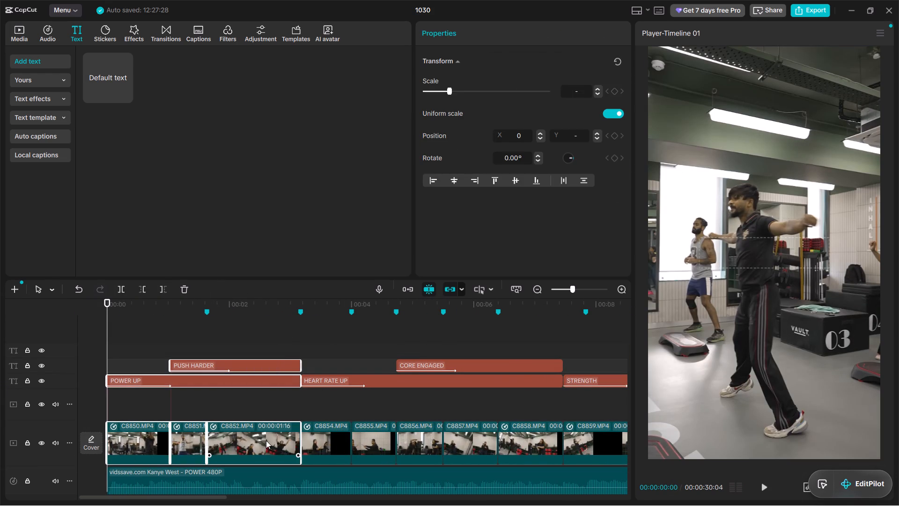
pyautogui.click(319, 366)
pyautogui.keyDown('alt'); pyautogui.scroll(-1, 323, 346); pyautogui.keyUp('alt')
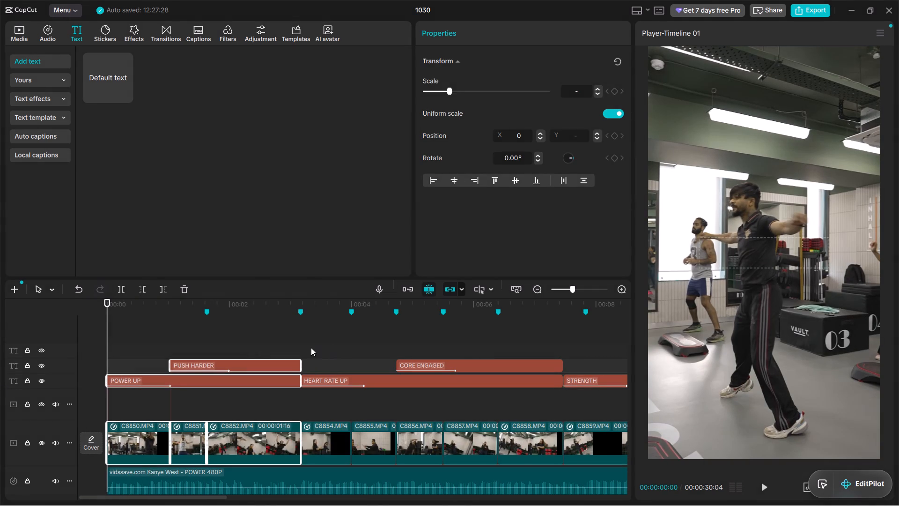
# Combine clips C8854 to C8858 with the HEART RATE UP and CORE ENGAGED texts into a compound clip.
pyautogui.keyDown('alt'); pyautogui.scroll(-1, 253, 350); pyautogui.keyUp('alt')
pyautogui.moveTo(178, 341); pyautogui.dragTo(396, 452)
pyautogui.rightClick(396, 452)
pyautogui.click(443, 361)
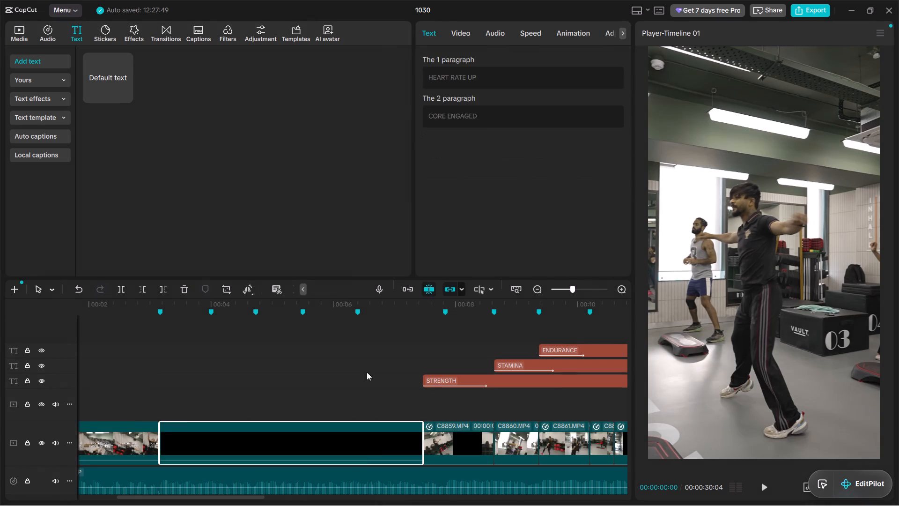
# Combine the clips from C8859 up to just before C8864 with the STRENGTH, STAMINA and ENDURANCE texts into a compound clip.
pyautogui.keyDown('alt'); pyautogui.scroll(-1, 358, 375); pyautogui.keyUp('alt')
pyautogui.keyDown('alt'); pyautogui.scroll(-1, 293, 371); pyautogui.keyUp('alt')
pyautogui.moveTo(295, 326); pyautogui.dragTo(463, 437)
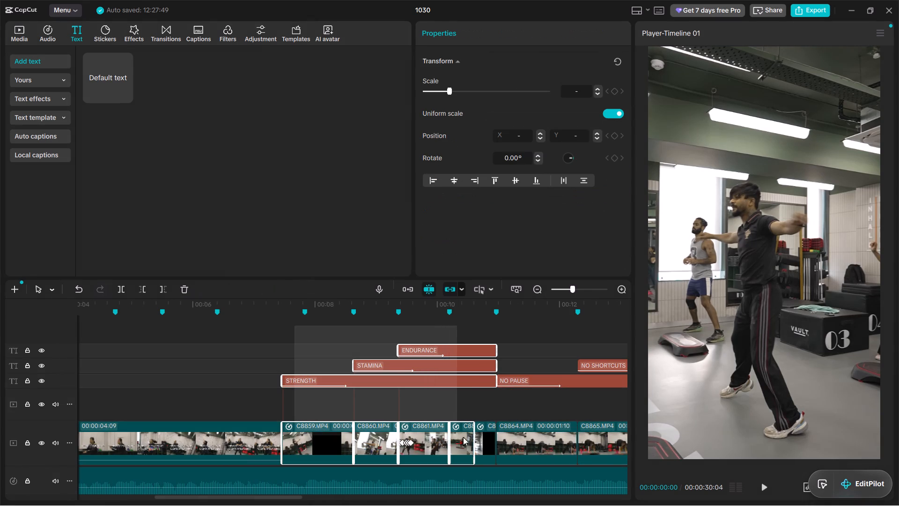
pyautogui.moveTo(463, 437); pyautogui.dragTo(493, 446)
pyautogui.rightClick(493, 446)
pyautogui.click(533, 354)
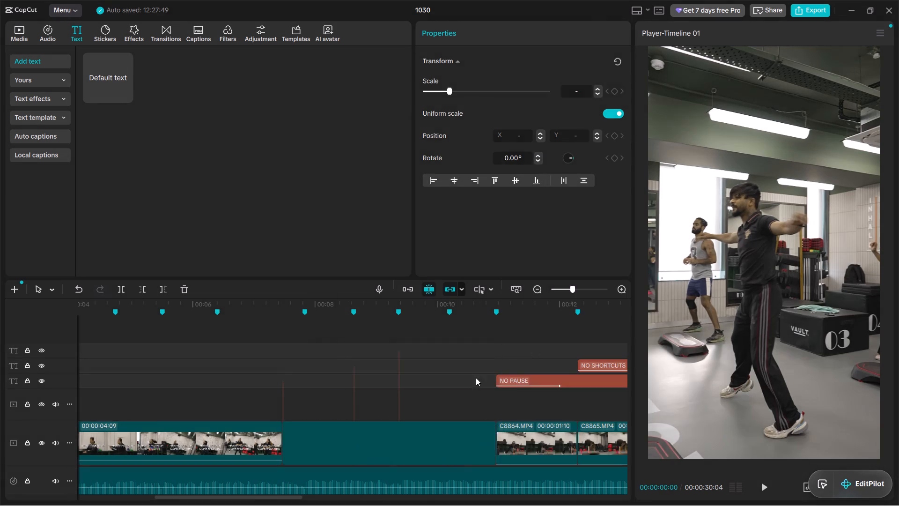
# Combine clips C8864 to C8868 with the NO PAUSE, NO SHORTCUTS and JUST PURE INTENSITY texts into a compound clip.
pyautogui.keyDown('alt'); pyautogui.scroll(-4, 387, 396); pyautogui.keyUp('alt')
pyautogui.moveTo(234, 328); pyautogui.dragTo(456, 437)
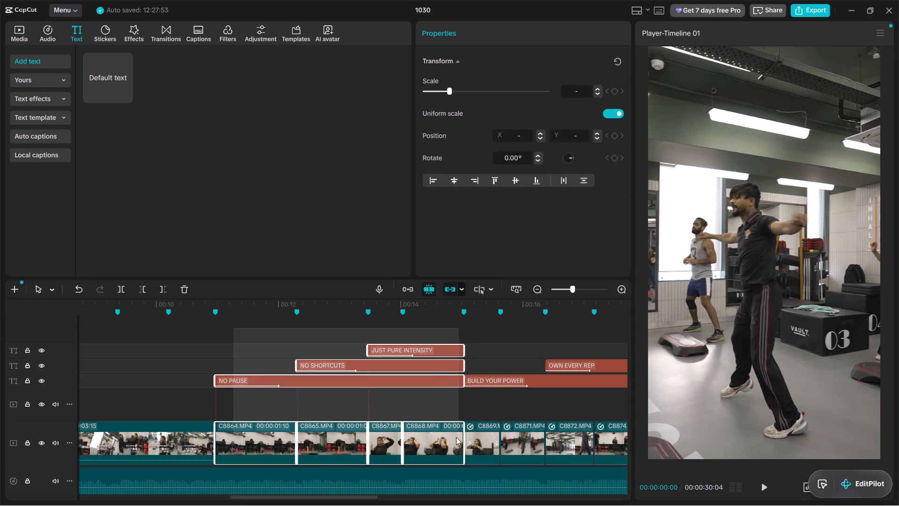
pyautogui.moveTo(456, 437); pyautogui.dragTo(455, 437)
pyautogui.rightClick(455, 437)
pyautogui.click(513, 361)
pyautogui.keyDown('alt'); pyautogui.scroll(-3, 409, 380); pyautogui.keyUp('alt')
# Combine clips C8869 to C8874 with the BUILD YOUR POWER and OWN EVERY REP texts into a compound clip.
pyautogui.keyDown('alt'); pyautogui.scroll(-1, 342, 367); pyautogui.keyUp('alt')
pyautogui.moveTo(203, 329); pyautogui.dragTo(343, 416)
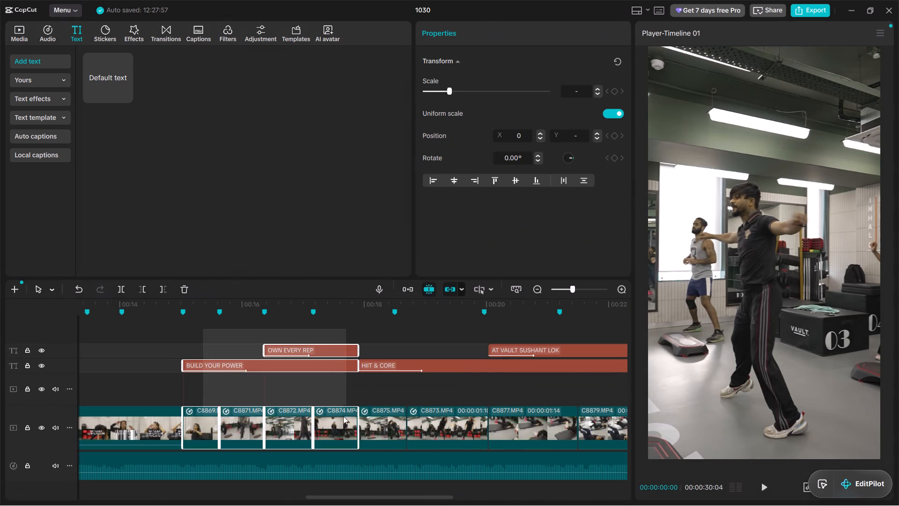
pyautogui.moveTo(343, 416); pyautogui.dragTo(337, 419)
pyautogui.rightClick(337, 419)
pyautogui.click(390, 363)
pyautogui.keyDown('alt'); pyautogui.scroll(-4, 373, 370); pyautogui.keyUp('alt')
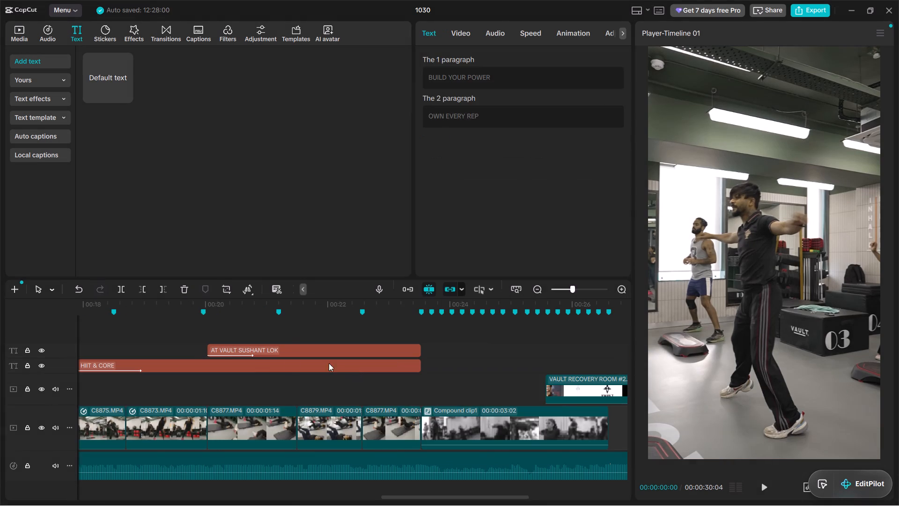
# Combine the C8875, C8873, C8877, C8879 and C8877 clips with the HIIT & CORE and AT VAULT SUSHANT LOK texts into a compound clip.
pyautogui.keyDown('alt'); pyautogui.scroll(1, 189, 351); pyautogui.keyUp('alt')
pyautogui.moveTo(166, 331); pyautogui.dragTo(424, 429)
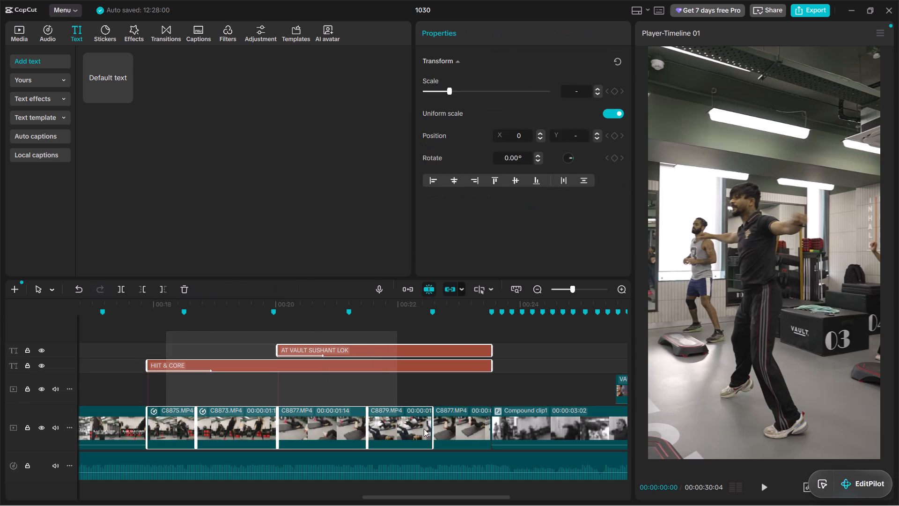
pyautogui.moveTo(424, 429); pyautogui.dragTo(473, 430)
pyautogui.rightClick(471, 430)
pyautogui.click(507, 357)
# Add the CMYK Snap transition between Compound clip3 and Compound clip4, accepting duplicate frames, and preview it.
pyautogui.keyDown('alt'); pyautogui.scroll(-1, 375, 388); pyautogui.keyUp('alt')
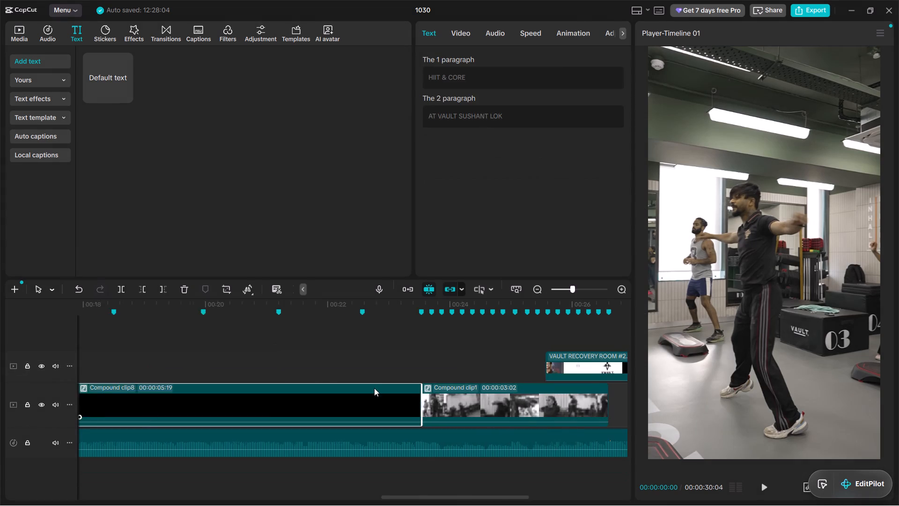
pyautogui.keyDown('alt'); pyautogui.scroll(-3, 374, 388); pyautogui.keyUp('alt')
pyautogui.keyDown('alt'); pyautogui.scroll(4, 344, 376); pyautogui.keyUp('alt')
pyautogui.click(336, 352)
pyautogui.moveTo(336, 352); pyautogui.dragTo(0, 354)
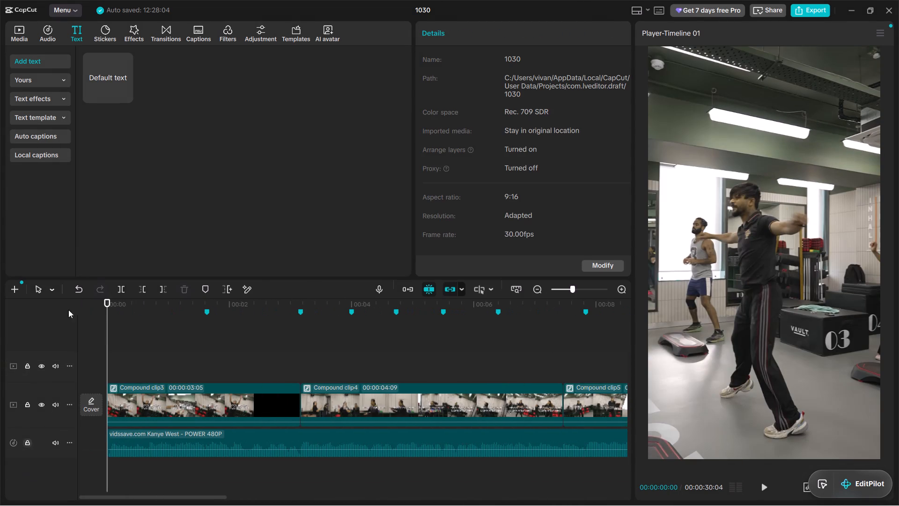
pyautogui.click(161, 33)
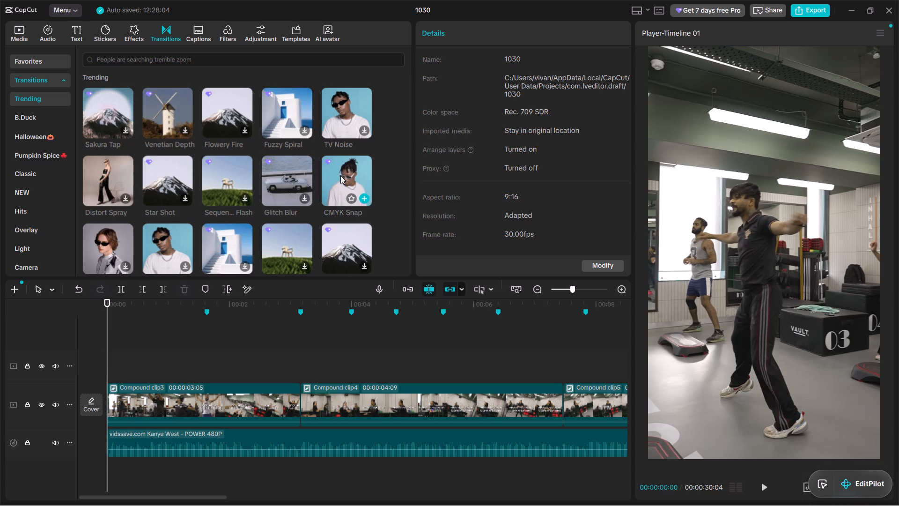
pyautogui.moveTo(341, 171); pyautogui.dragTo(279, 396)
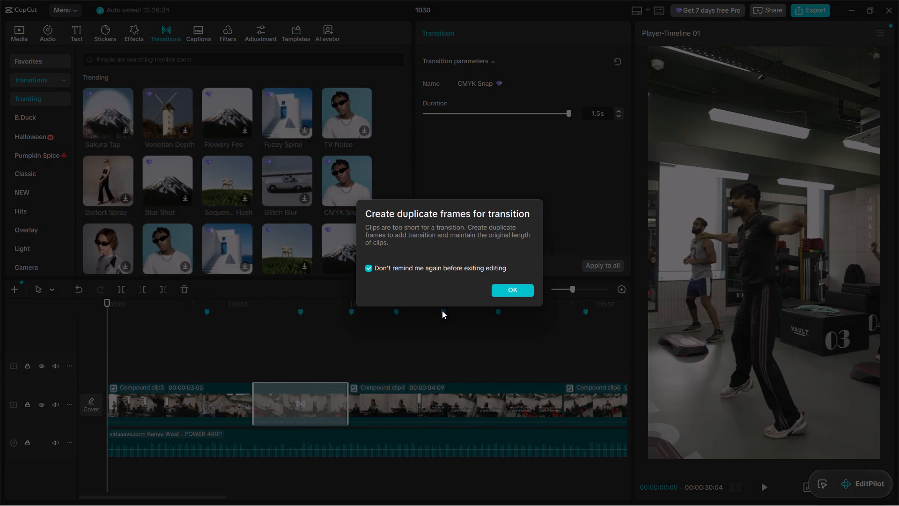
pyautogui.click(511, 288)
pyautogui.click(223, 349)
pyautogui.press('space')
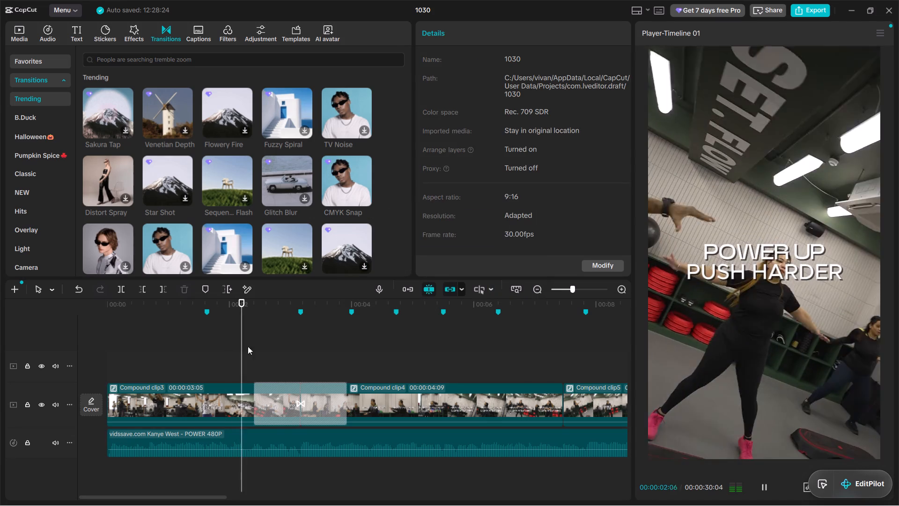
pyautogui.keyDown('alt'); pyautogui.scroll(3, 304, 346); pyautogui.keyUp('alt')
pyautogui.keyDown('alt'); pyautogui.scroll(-2, 306, 353); pyautogui.keyUp('alt')
pyautogui.keyDown('alt'); pyautogui.scroll(2, 305, 359); pyautogui.keyUp('alt')
pyautogui.press('space')
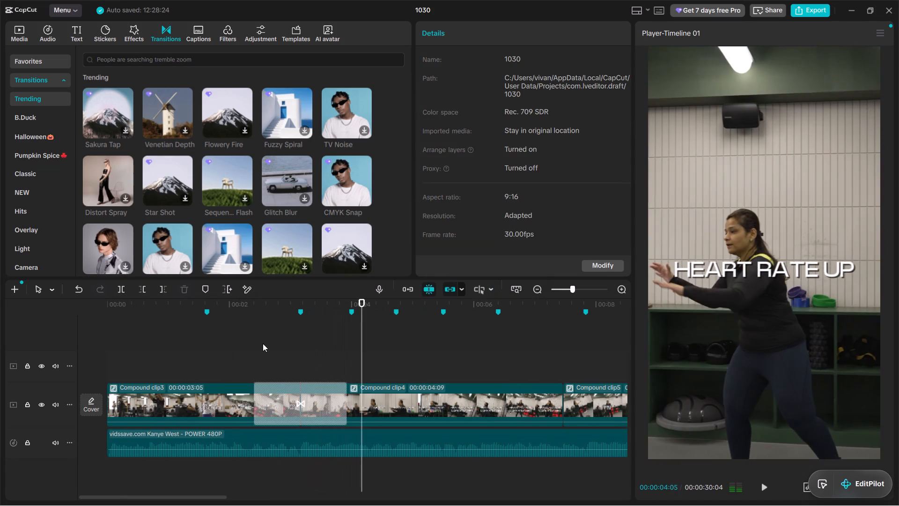
# Add the trending Sequen... Flash transition between Compound clip4 and Compound clip5 and preview it.
pyautogui.press('space')
pyautogui.keyDown('alt'); pyautogui.scroll(-3, 400, 366); pyautogui.keyUp('alt')
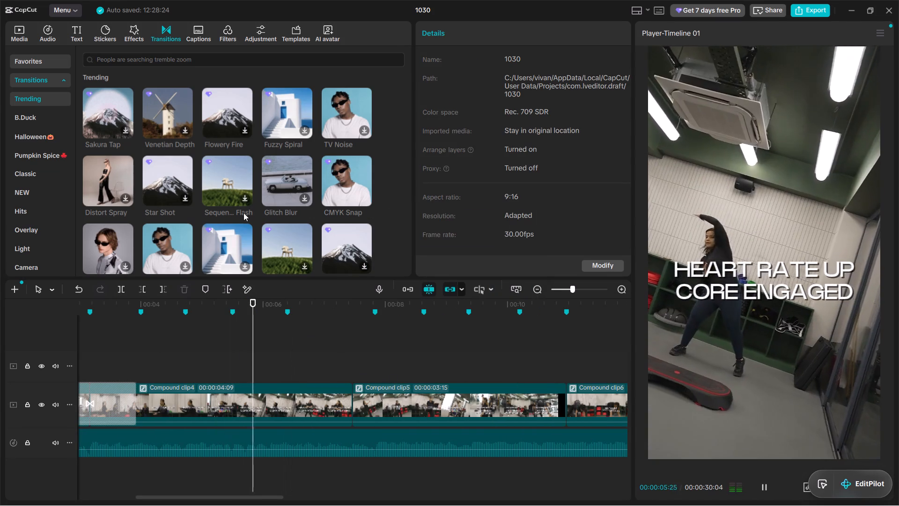
pyautogui.press('space')
pyautogui.press('space')
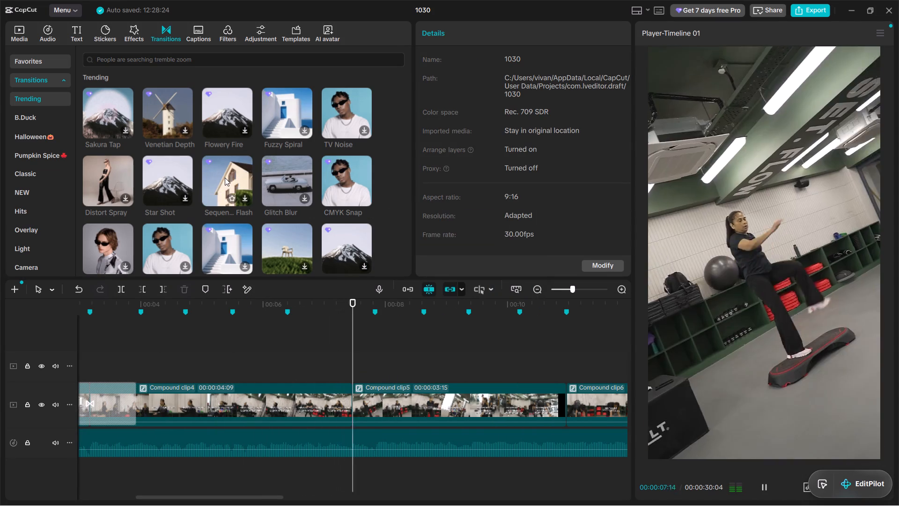
pyautogui.press('space')
pyautogui.click(225, 178)
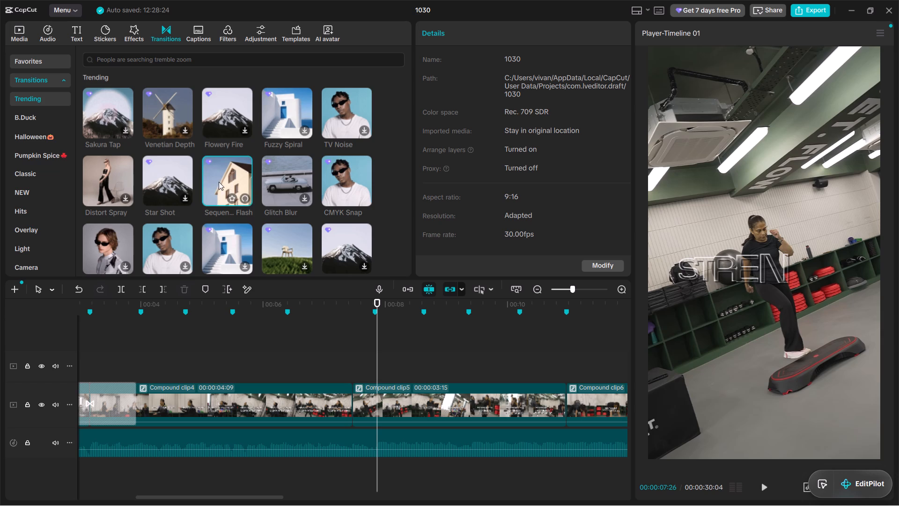
pyautogui.moveTo(218, 173); pyautogui.dragTo(311, 406)
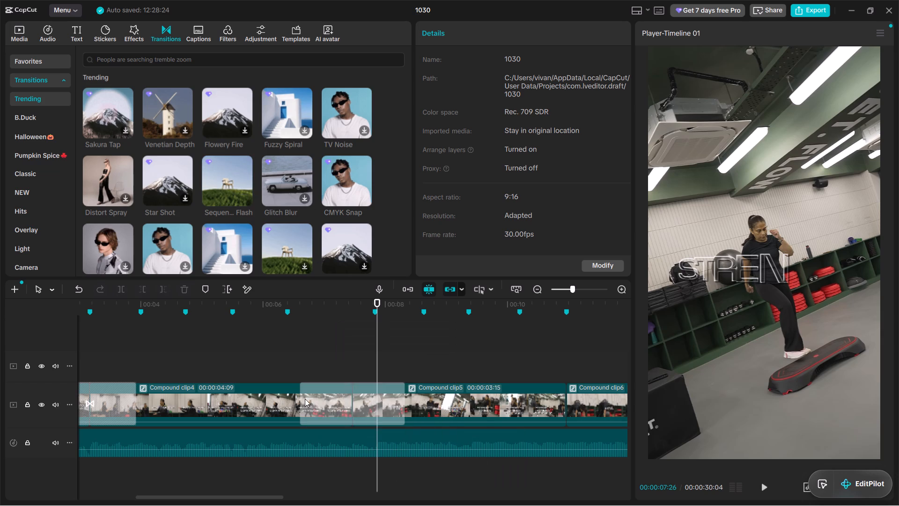
pyautogui.click(295, 363)
pyautogui.press('space')
pyautogui.keyDown('alt'); pyautogui.scroll(2, 364, 363); pyautogui.keyUp('alt')
pyautogui.keyDown('alt'); pyautogui.scroll(-2, 364, 363); pyautogui.keyUp('alt')
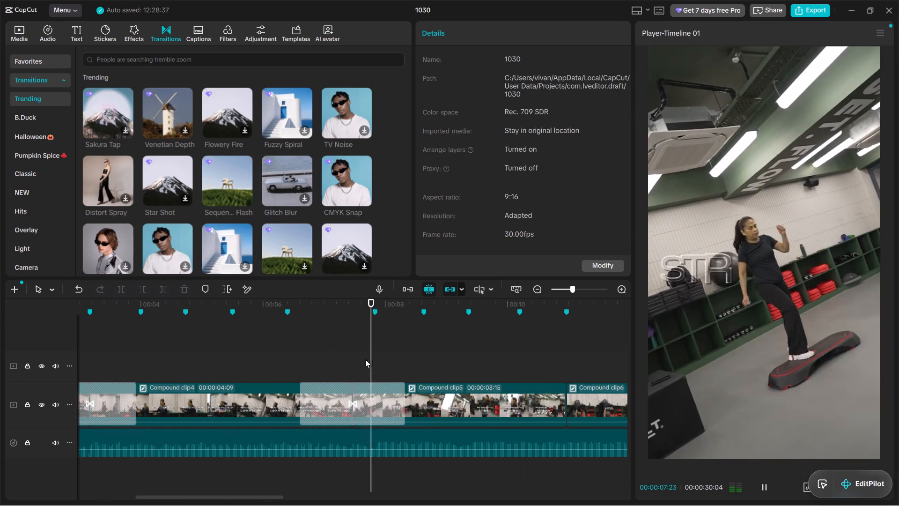
pyautogui.keyDown('alt'); pyautogui.scroll(2, 374, 345); pyautogui.keyUp('alt')
pyautogui.keyDown('alt'); pyautogui.scroll(-1, 374, 345); pyautogui.keyUp('alt')
# Add the Cutout Scan transition from the Hits category between Compound clip5 and Compound clip6.
pyautogui.keyDown('alt'); pyautogui.scroll(-2, 433, 377); pyautogui.keyUp('alt')
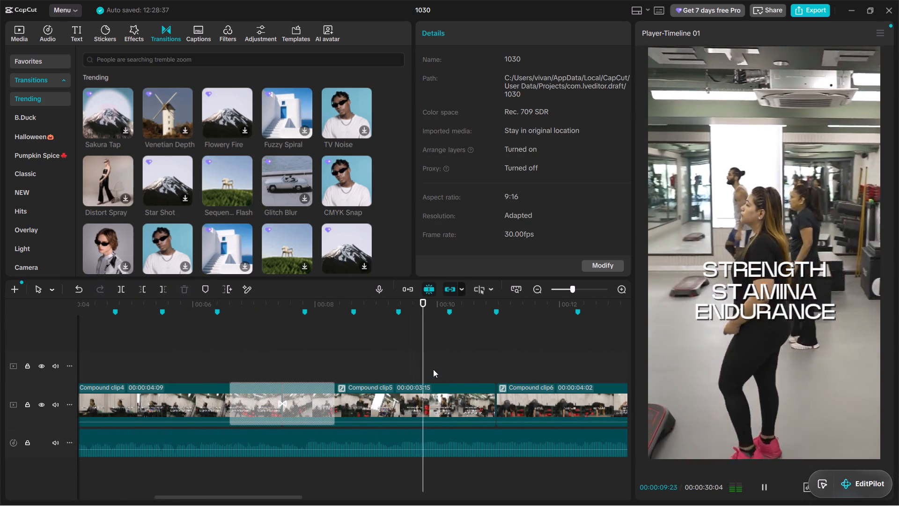
pyautogui.keyDown('alt'); pyautogui.scroll(-1, 457, 362); pyautogui.keyUp('alt')
pyautogui.press('space')
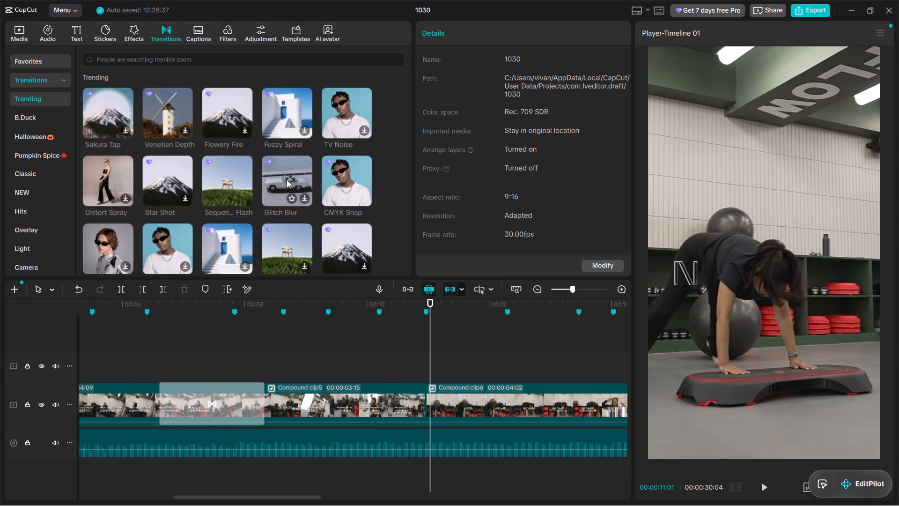
pyautogui.scroll(-1, 287, 180)
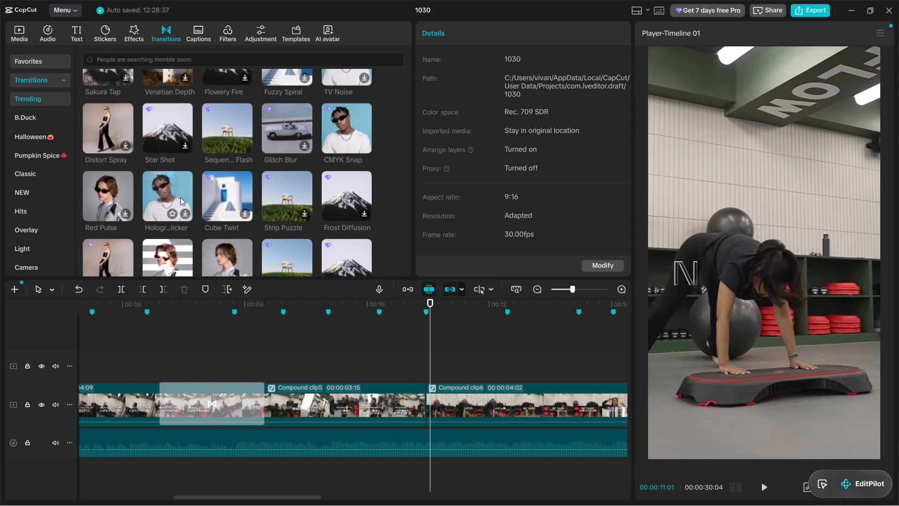
pyautogui.click(20, 216)
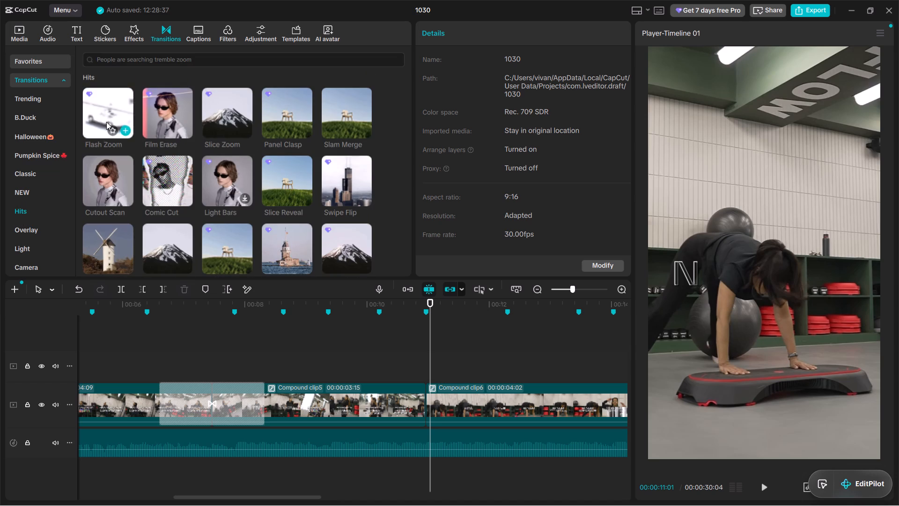
pyautogui.moveTo(91, 179); pyautogui.dragTo(381, 382)
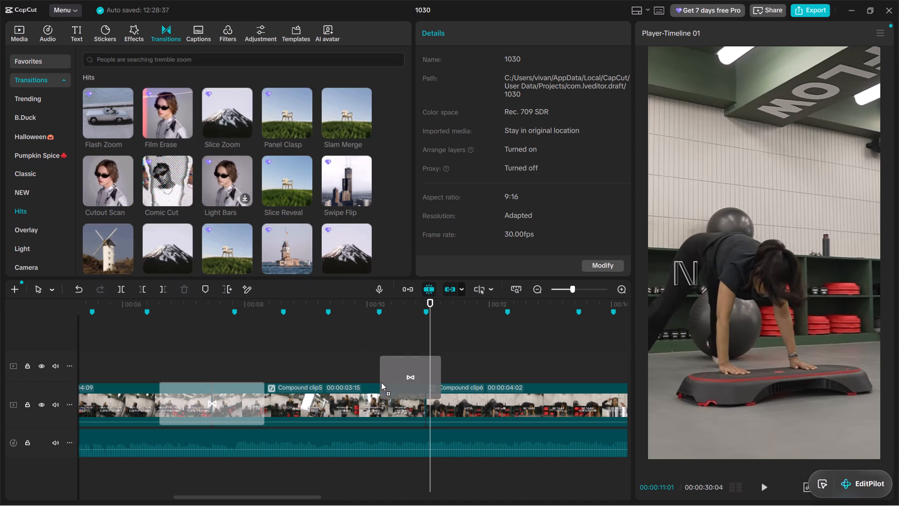
pyautogui.moveTo(381, 382); pyautogui.dragTo(407, 387)
# Play back the join between Compound clip5 and Compound clip6 and the NO PAUSE section to check the transition.
pyautogui.click(393, 349)
pyautogui.press('space')
pyautogui.keyDown('alt'); pyautogui.scroll(2, 392, 347); pyautogui.keyUp('alt')
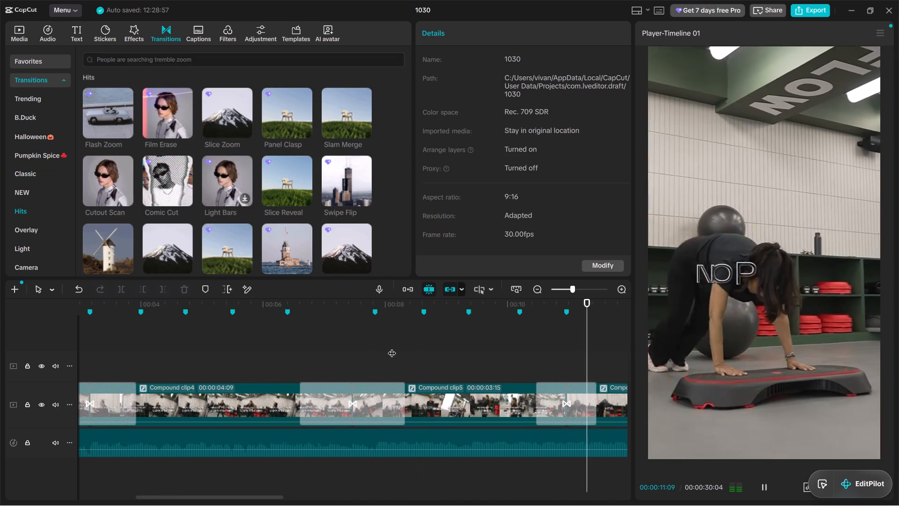
pyautogui.keyDown('alt'); pyautogui.scroll(-3, 392, 347); pyautogui.keyUp('alt')
pyautogui.press('space')
pyautogui.click(302, 368)
pyautogui.press('space')
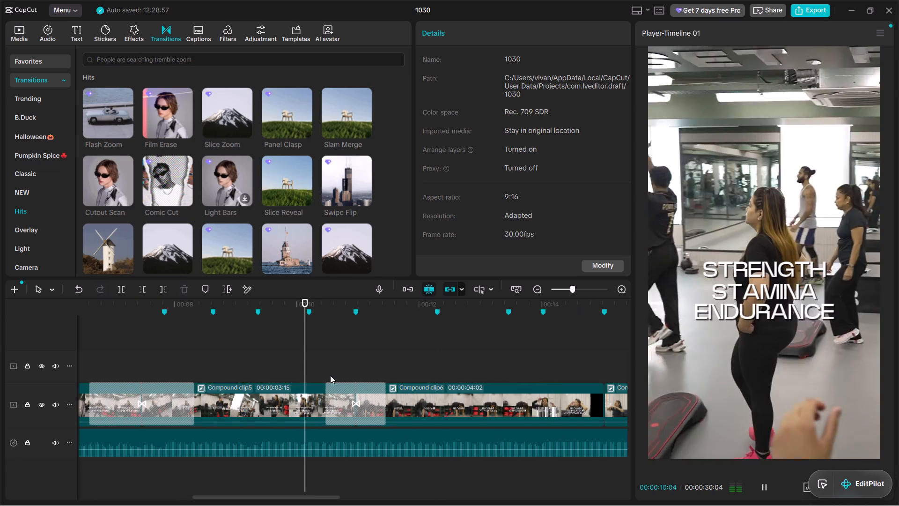
pyautogui.keyDown('alt'); pyautogui.scroll(2, 331, 375); pyautogui.keyUp('alt')
pyautogui.keyDown('alt'); pyautogui.scroll(-2, 331, 375); pyautogui.keyUp('alt')
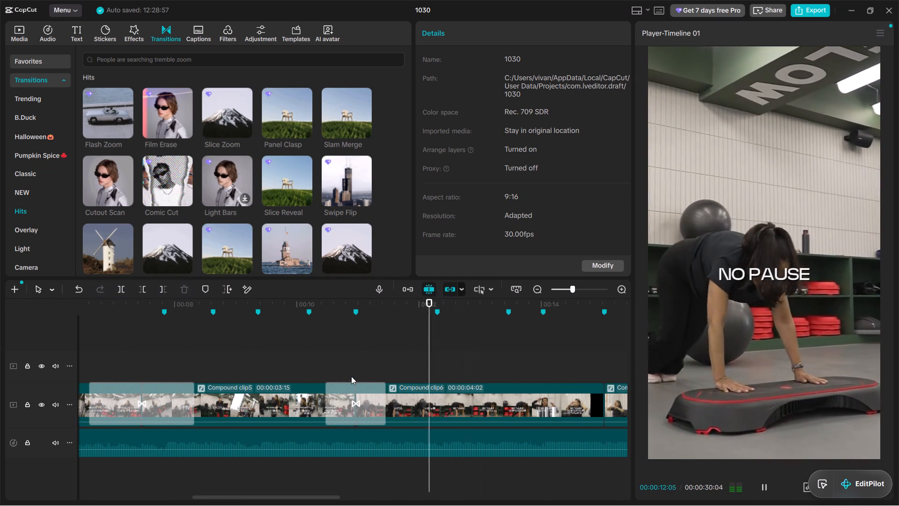
pyautogui.keyDown('alt'); pyautogui.scroll(-2, 353, 376); pyautogui.keyUp('alt')
pyautogui.keyDown('alt'); pyautogui.scroll(1, 352, 374); pyautogui.keyUp('alt')
pyautogui.keyDown('alt'); pyautogui.scroll(-2, 352, 374); pyautogui.keyUp('alt')
pyautogui.keyDown('alt'); pyautogui.scroll(3, 352, 373); pyautogui.keyUp('alt')
pyautogui.keyDown('alt'); pyautogui.scroll(-2, 352, 373); pyautogui.keyUp('alt')
pyautogui.keyDown('alt'); pyautogui.scroll(1, 352, 372); pyautogui.keyUp('alt')
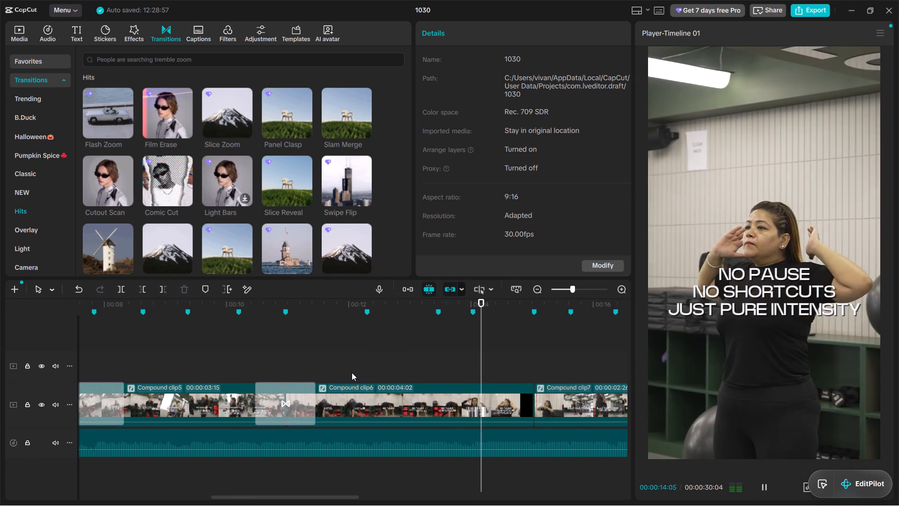
# Add the Light Bars transition between Compound clip6 and Compound clip7 and preview it.
pyautogui.keyDown('alt'); pyautogui.scroll(-2, 352, 372); pyautogui.keyUp('alt')
pyautogui.press('space')
pyautogui.click(372, 362)
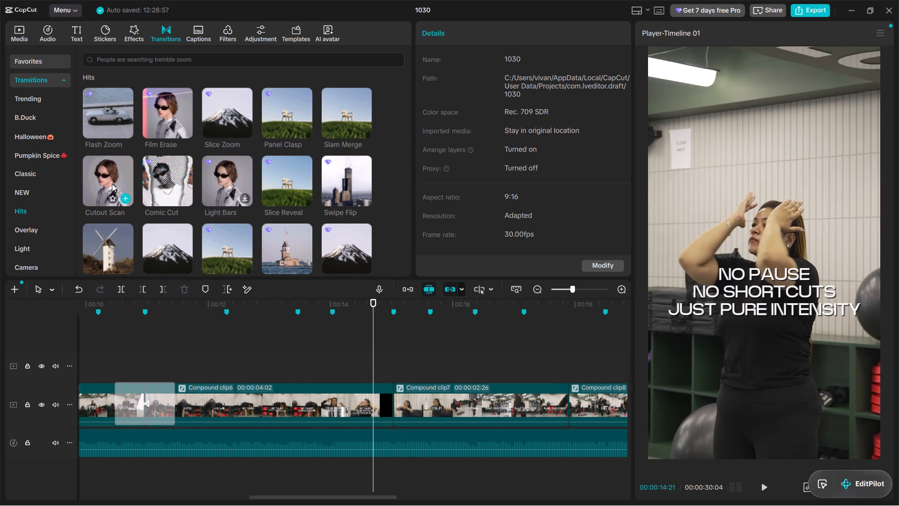
pyautogui.moveTo(163, 175); pyautogui.dragTo(179, 175)
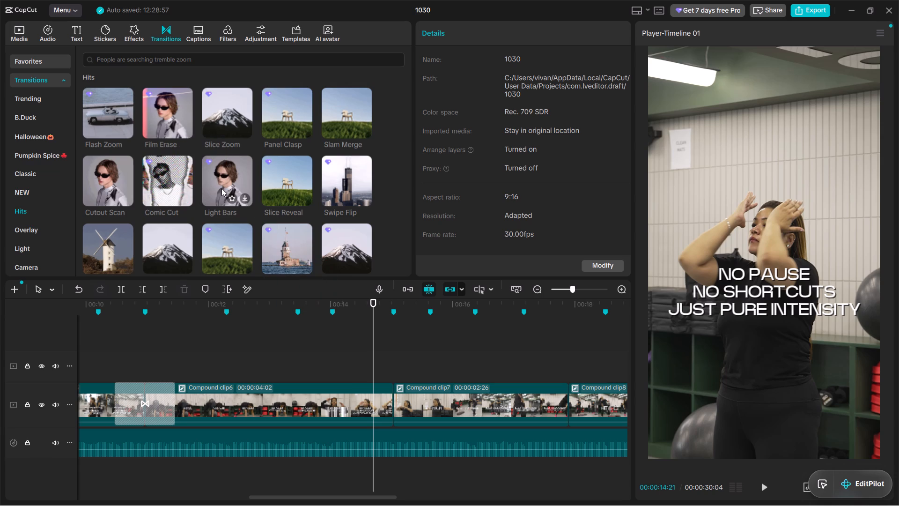
pyautogui.click(200, 173)
pyautogui.click(207, 174)
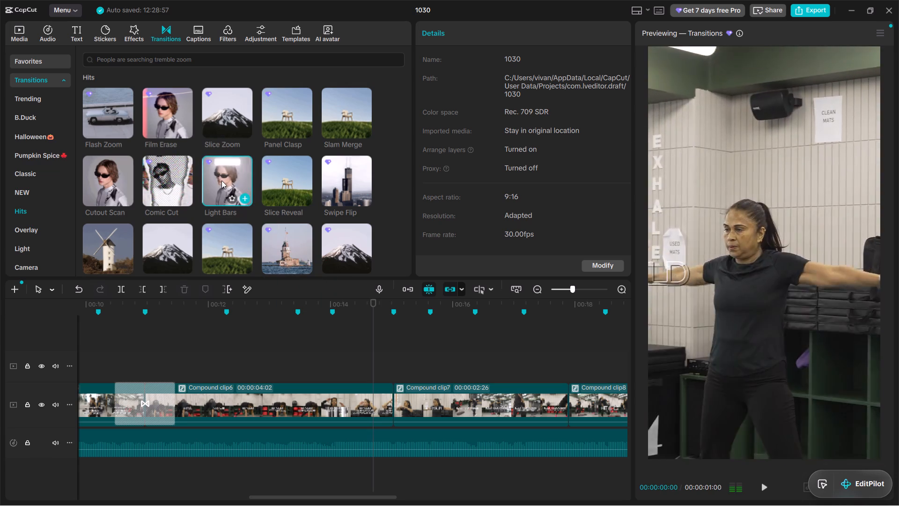
pyautogui.moveTo(219, 177); pyautogui.dragTo(361, 402)
pyautogui.click(333, 351)
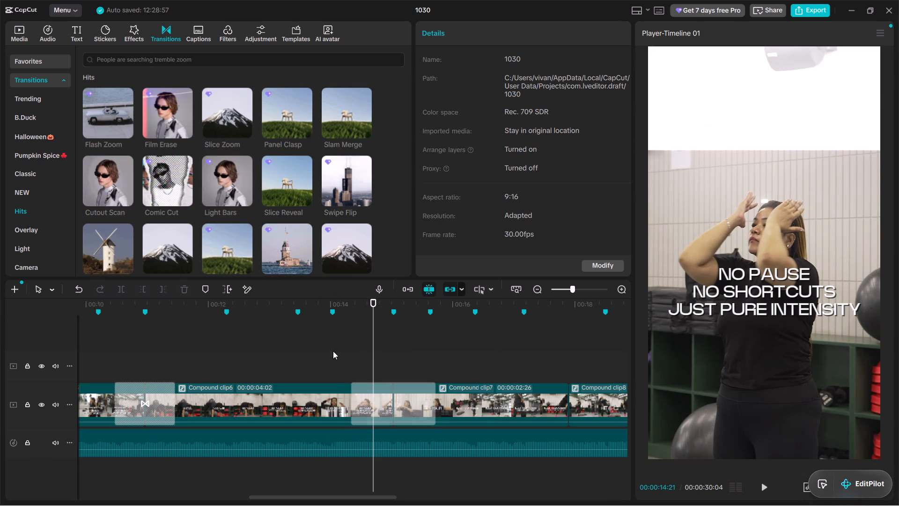
pyautogui.press('space')
pyautogui.keyDown('alt'); pyautogui.scroll(-2, 353, 374); pyautogui.keyUp('alt')
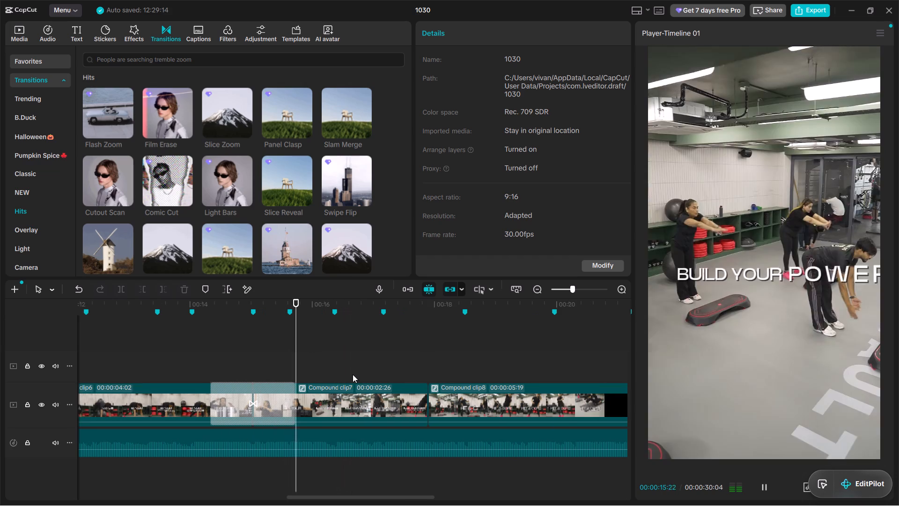
# Add the BW Cutdown transition between Compound clip7 and Compound clip8 and preview it.
pyautogui.keyDown('alt'); pyautogui.scroll(-1, 358, 375); pyautogui.keyUp('alt')
pyautogui.press('space')
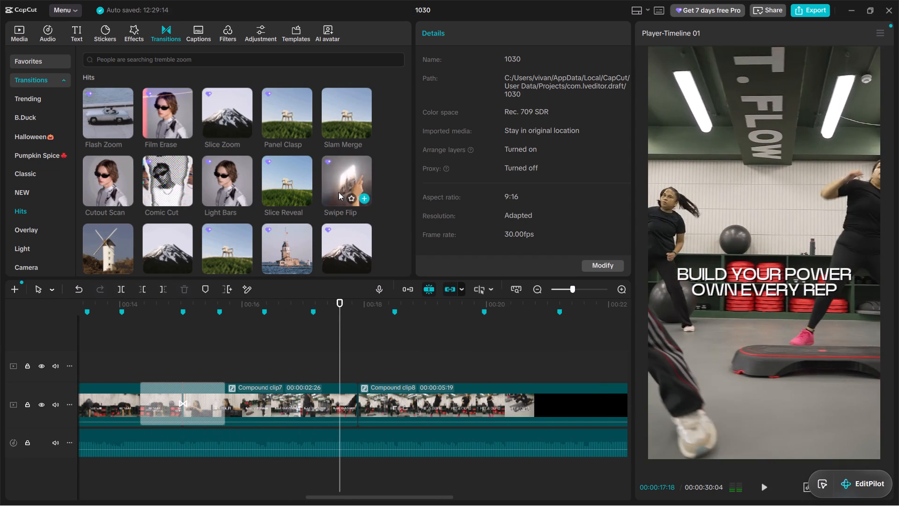
pyautogui.press('space')
pyautogui.scroll(-2, 250, 210)
pyautogui.press('space')
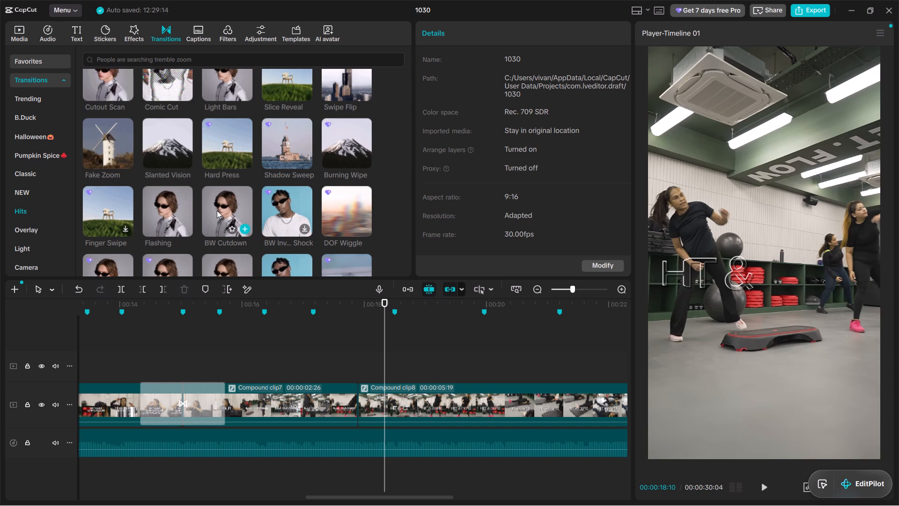
pyautogui.moveTo(217, 210); pyautogui.dragTo(323, 404)
pyautogui.click(310, 360)
pyautogui.press('space')
pyautogui.keyDown('alt'); pyautogui.scroll(-1, 338, 387); pyautogui.keyUp('alt')
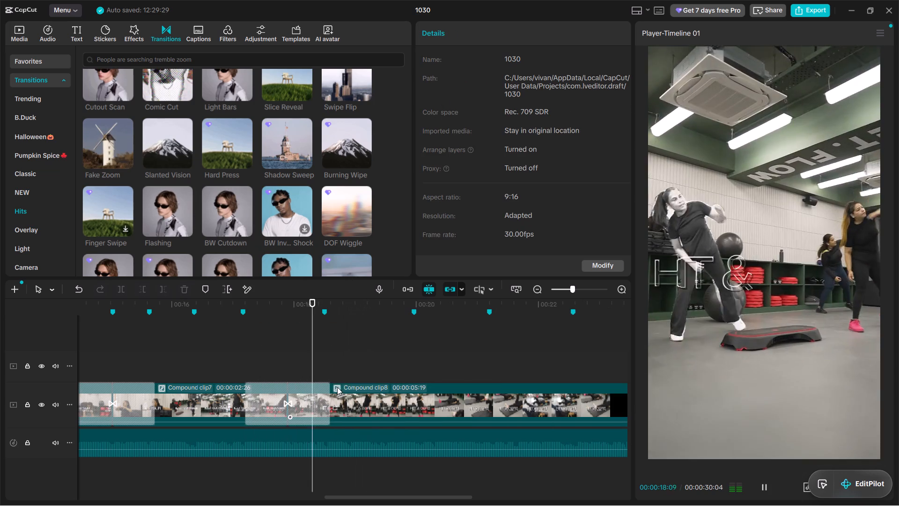
pyautogui.keyDown('alt'); pyautogui.scroll(1, 330, 387); pyautogui.keyUp('alt')
pyautogui.keyDown('alt'); pyautogui.scroll(-3, 407, 405); pyautogui.keyUp('alt')
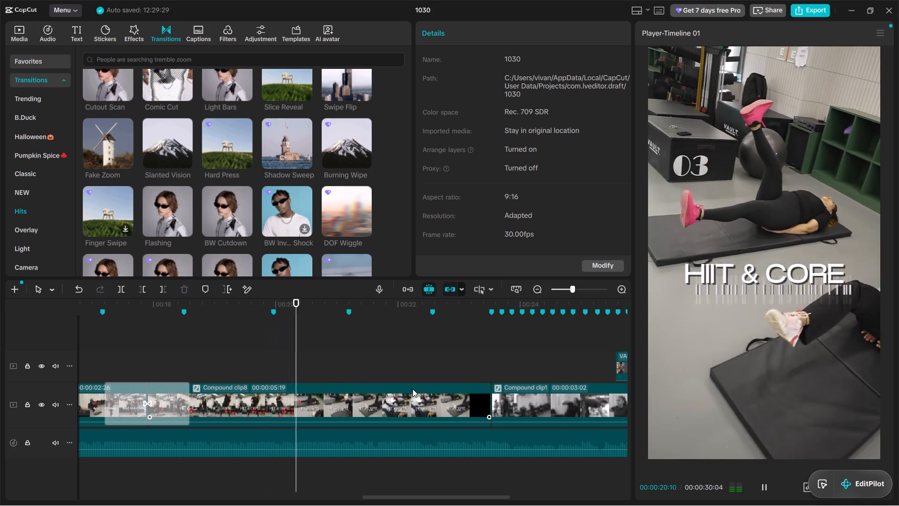
# Add the Flashing transition between Compound clip8 and the black-and-white Compound clip1.
pyautogui.keyDown('alt'); pyautogui.scroll(-2, 413, 389); pyautogui.keyUp('alt')
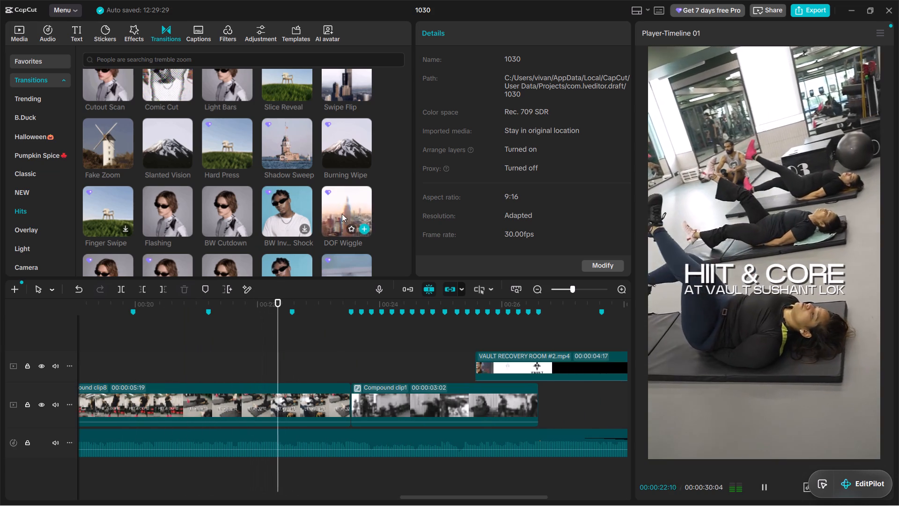
pyautogui.press('space')
pyautogui.press('space')
pyautogui.press('space')
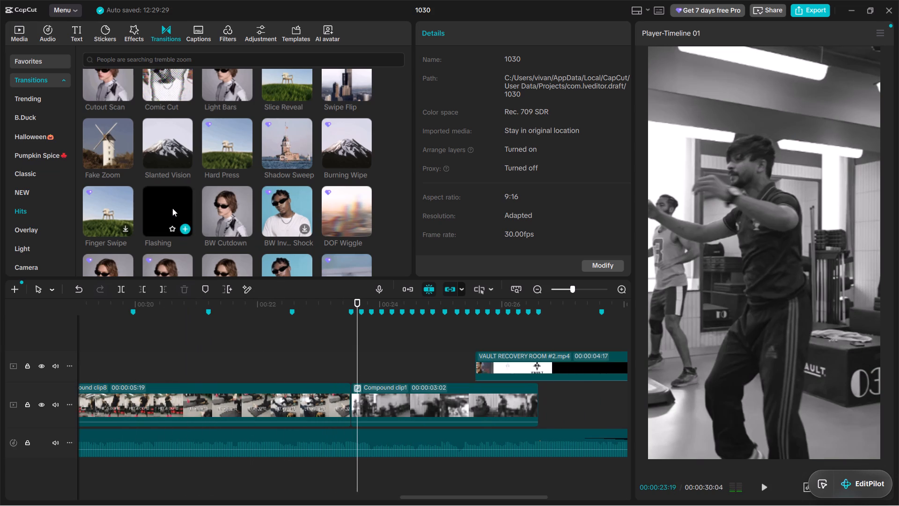
pyautogui.moveTo(172, 208); pyautogui.dragTo(308, 402)
# Play back the ending from the last transition through Compound clip1 to the VAULT logo outro.
pyautogui.click(290, 369)
pyautogui.press('space')
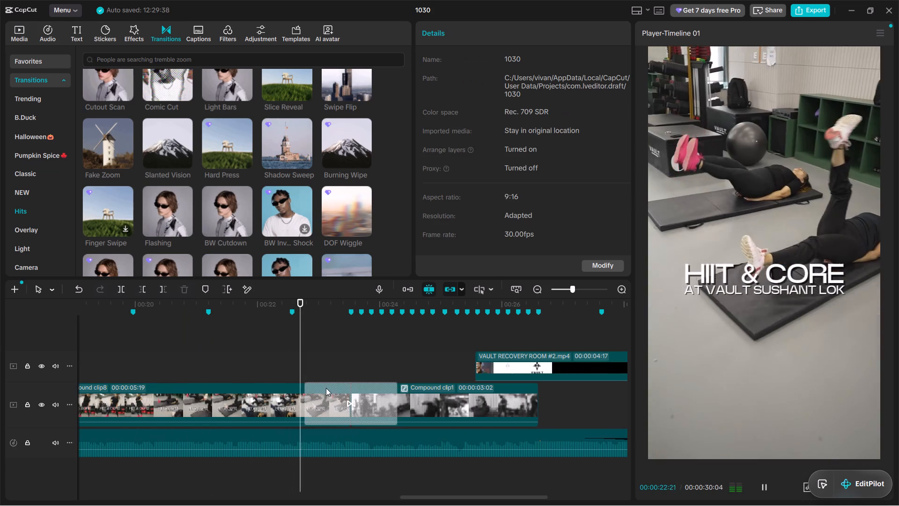
pyautogui.keyDown('alt'); pyautogui.scroll(2, 326, 388); pyautogui.keyUp('alt')
pyautogui.keyDown('alt'); pyautogui.scroll(-4, 326, 388); pyautogui.keyUp('alt')
pyautogui.keyDown('alt'); pyautogui.scroll(5, 326, 388); pyautogui.keyUp('alt')
pyautogui.keyDown('alt'); pyautogui.scroll(-4, 326, 388); pyautogui.keyUp('alt')
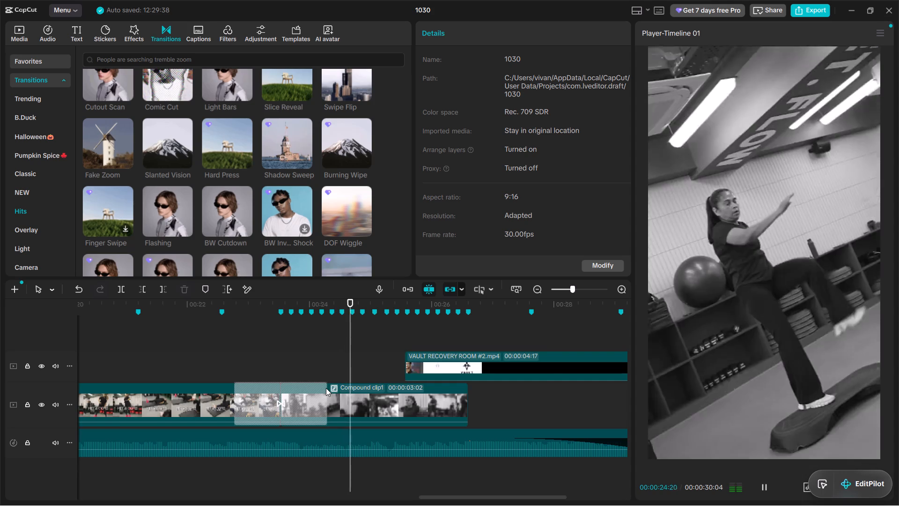
pyautogui.keyDown('alt'); pyautogui.scroll(2, 326, 388); pyautogui.keyUp('alt')
pyautogui.keyDown('alt'); pyautogui.scroll(-2, 326, 388); pyautogui.keyUp('alt')
pyautogui.keyDown('alt'); pyautogui.scroll(-3, 257, 374); pyautogui.keyUp('alt')
pyautogui.keyDown('alt'); pyautogui.scroll(2, 263, 369); pyautogui.keyUp('alt')
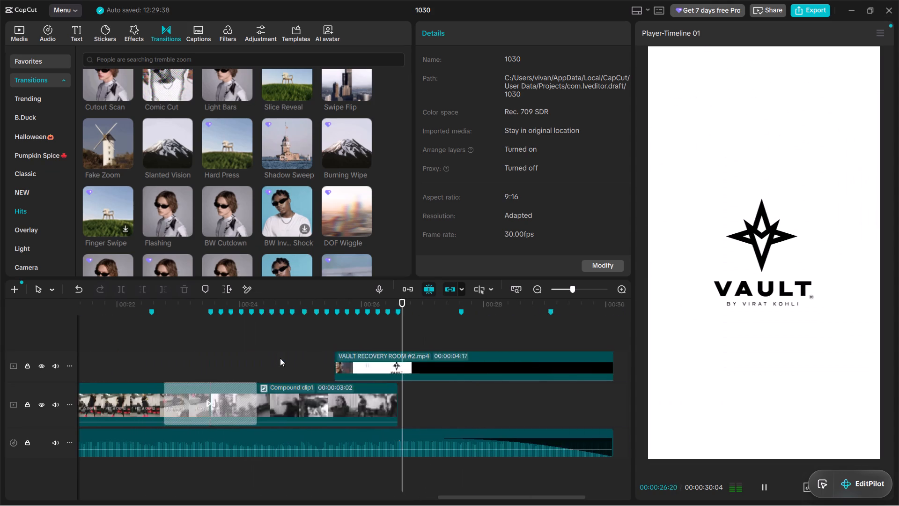
# Preview Featured filters from the timeline start, including Dark Cafe, Light Dimlit, Soft Sun, Offshore, Cool Light, Cold Thriller and Cozy CCD.
pyautogui.keyDown('alt'); pyautogui.scroll(2, 280, 358); pyautogui.keyUp('alt')
pyautogui.click(322, 360)
pyautogui.keyDown('alt'); pyautogui.scroll(-6, 543, 386); pyautogui.keyUp('alt')
pyautogui.keyDown('alt'); pyautogui.scroll(6, 410, 385); pyautogui.keyUp('alt')
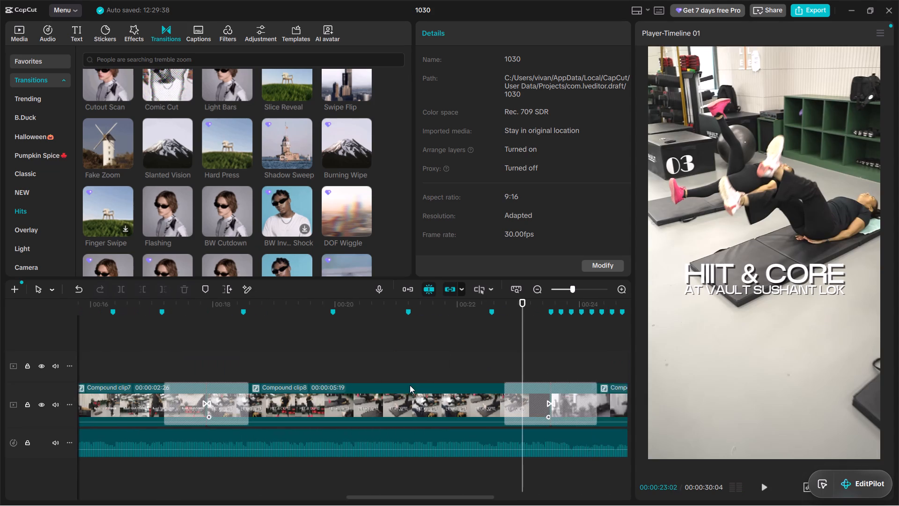
pyautogui.keyDown('alt'); pyautogui.scroll(2, 410, 385); pyautogui.keyUp('alt')
pyautogui.click(354, 371)
pyautogui.moveTo(354, 371); pyautogui.dragTo(14, 422)
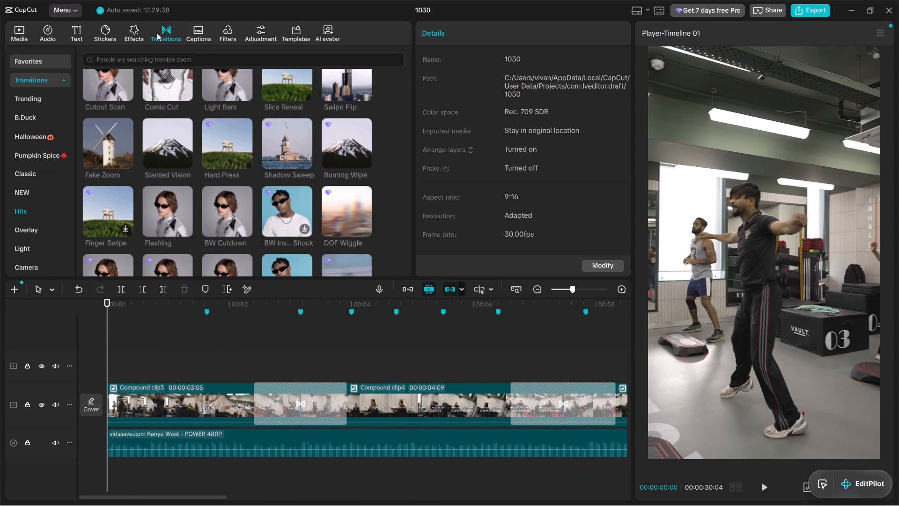
pyautogui.click(228, 27)
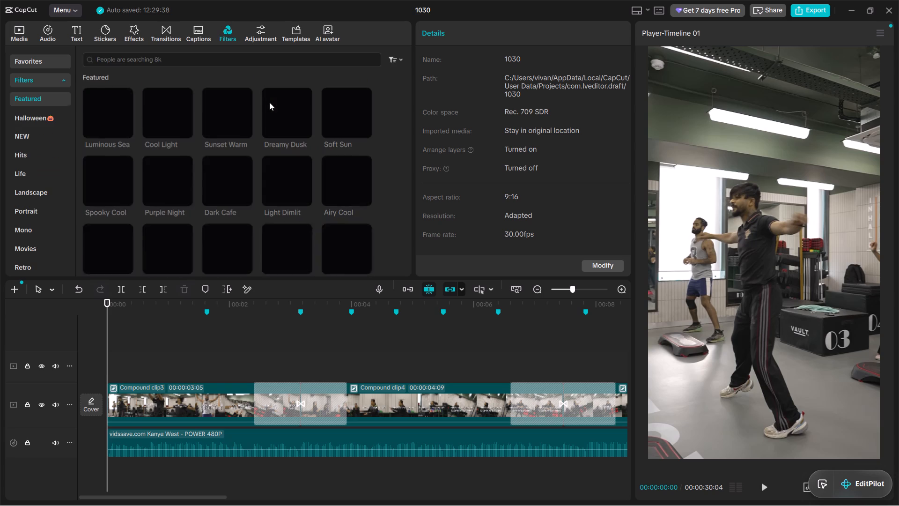
pyautogui.click(214, 179)
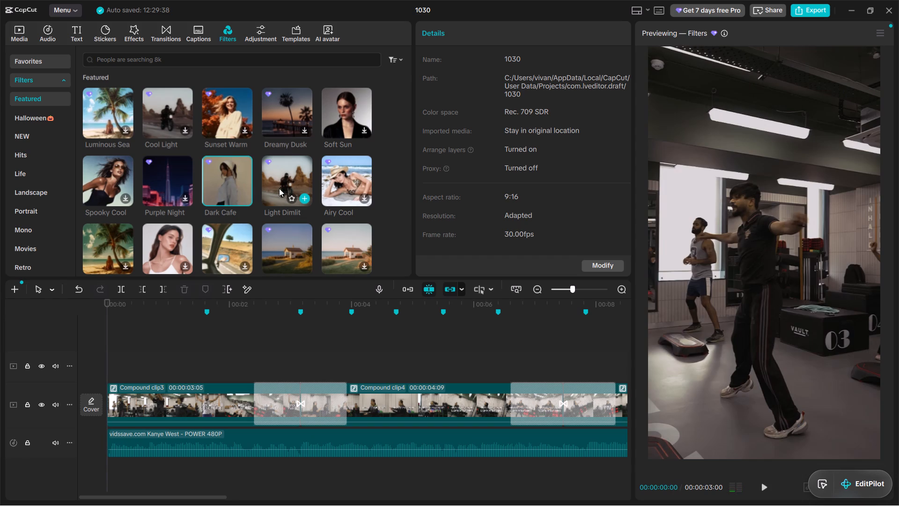
pyautogui.click(278, 176)
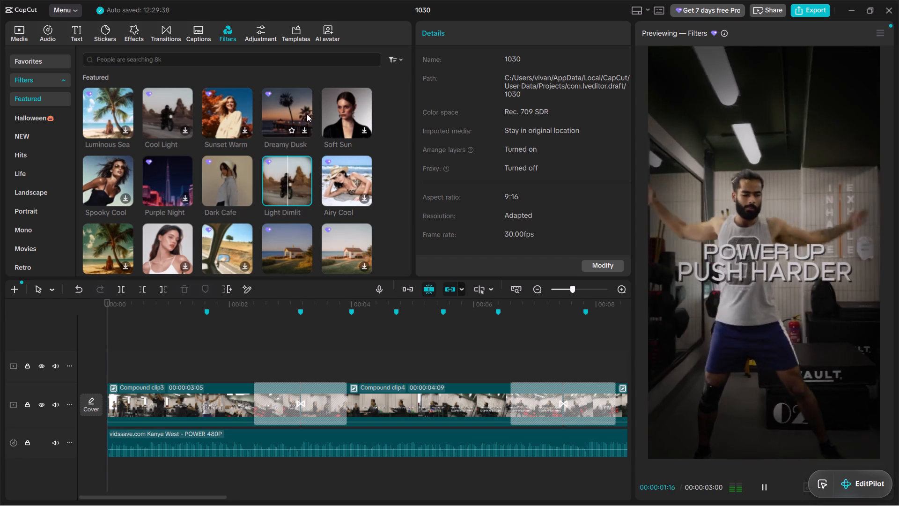
pyautogui.click(339, 117)
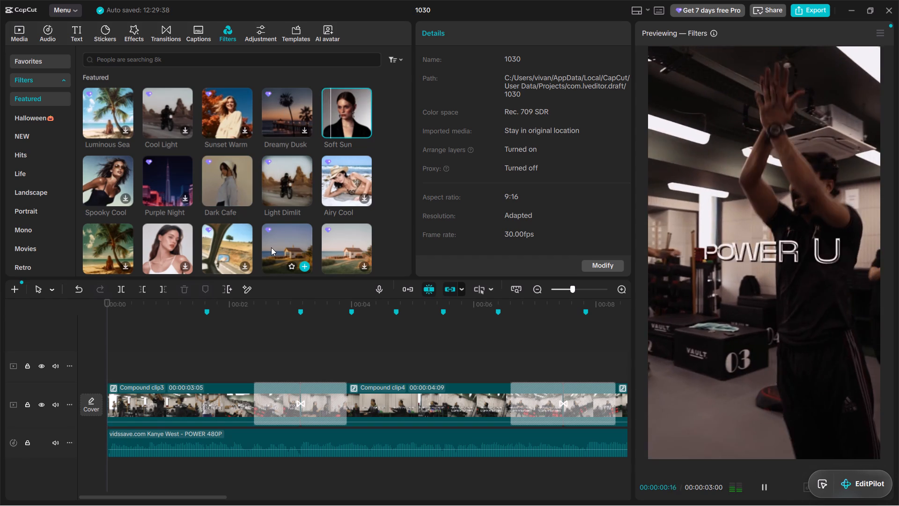
pyautogui.click(271, 247)
pyautogui.click(225, 115)
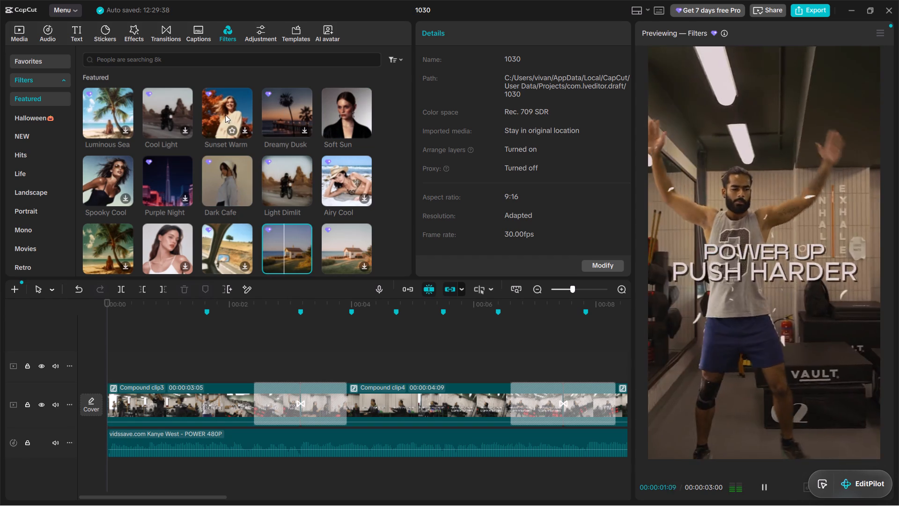
pyautogui.click(168, 109)
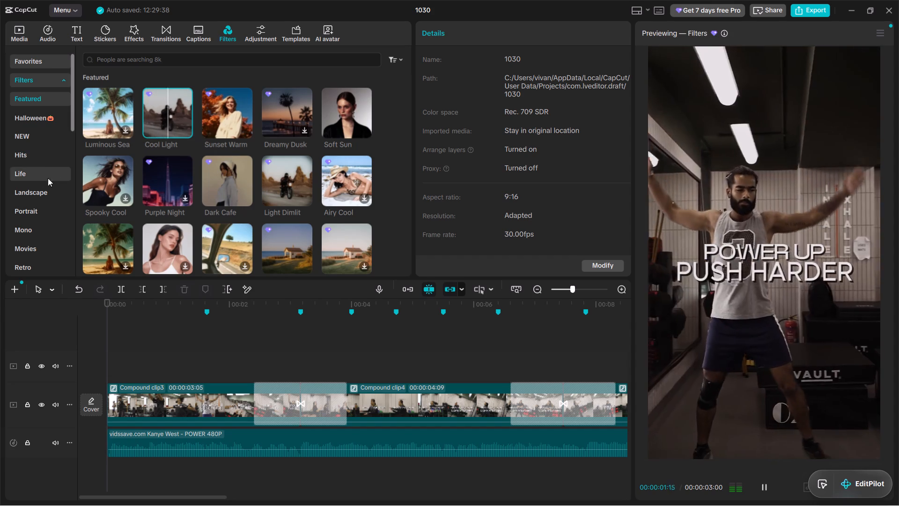
pyautogui.scroll(-2, 160, 192)
pyautogui.click(295, 200)
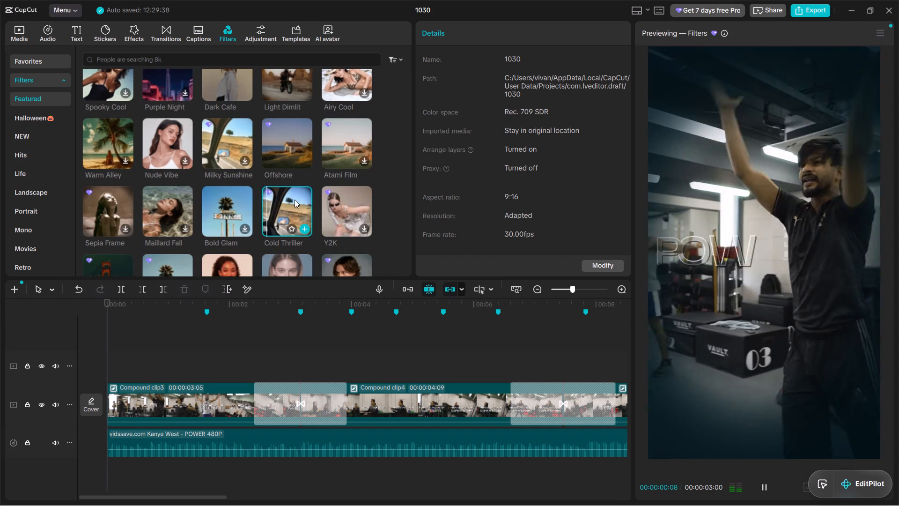
pyautogui.scroll(-1, 290, 198)
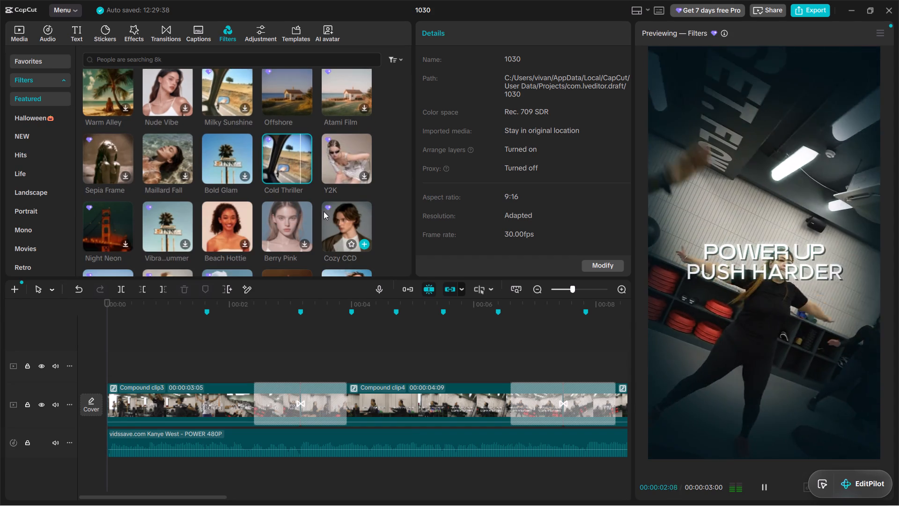
pyautogui.click(332, 216)
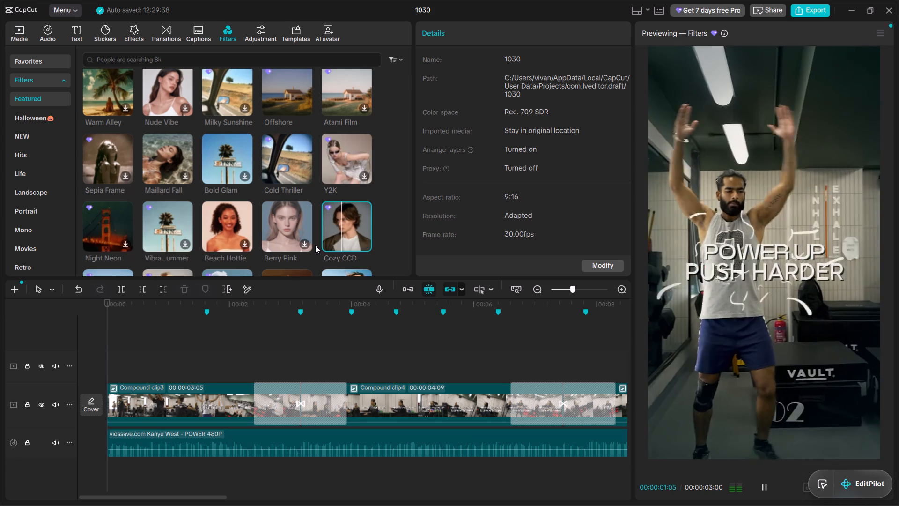
# Add the Cozy CCD filter near the timeline start, extend it to where the VAULT logo clip begins, and place it below that clip's track.
pyautogui.moveTo(334, 232); pyautogui.dragTo(93, 377)
pyautogui.moveTo(290, 348); pyautogui.dragTo(664, 348)
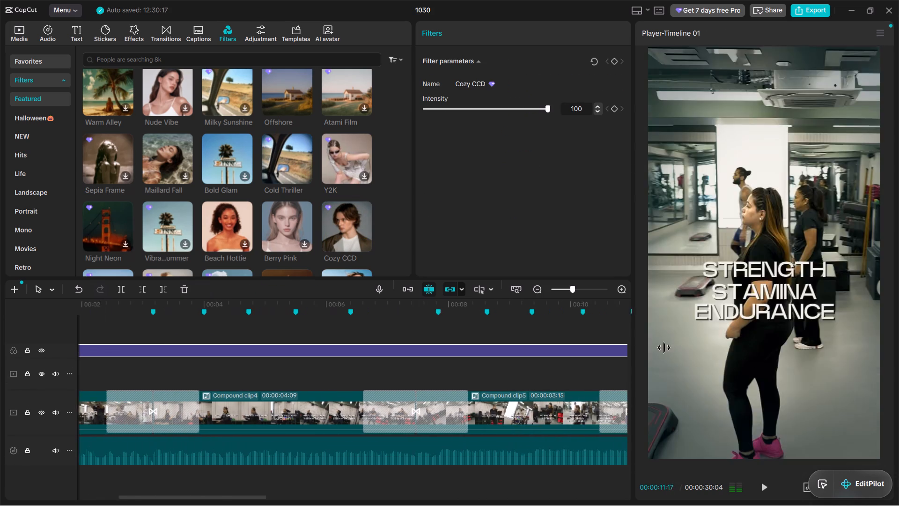
pyautogui.moveTo(664, 348); pyautogui.dragTo(716, 351)
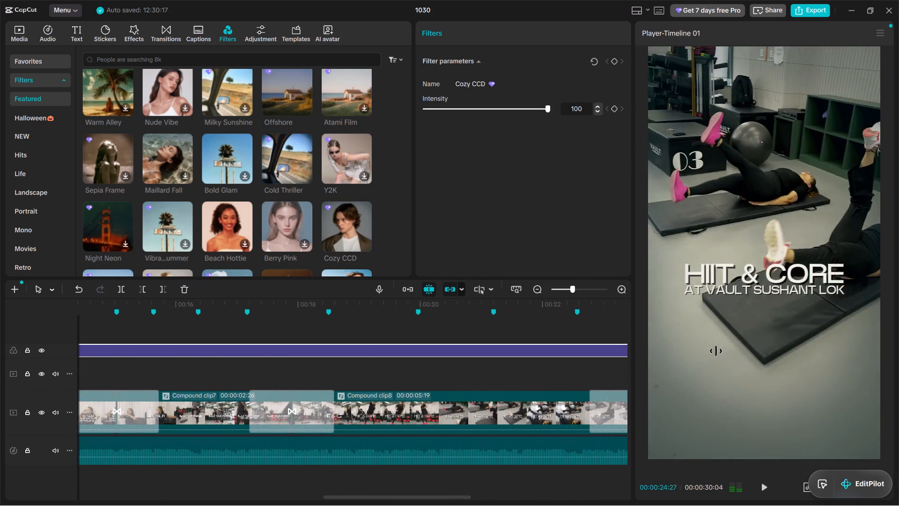
pyautogui.moveTo(716, 351); pyautogui.dragTo(558, 358)
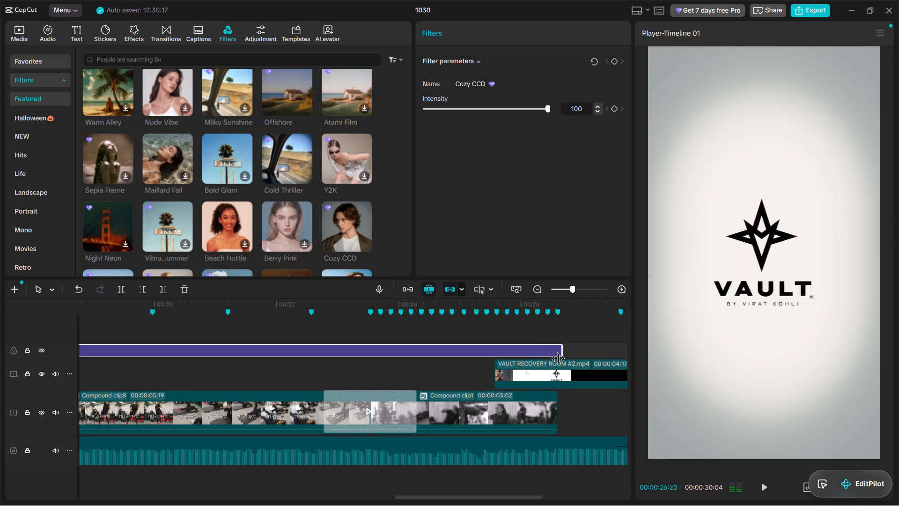
pyautogui.moveTo(558, 358); pyautogui.dragTo(487, 352)
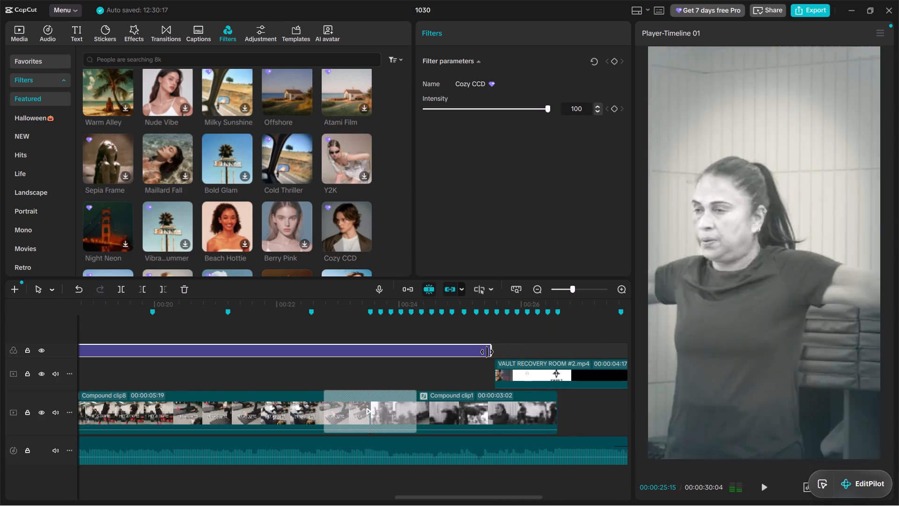
pyautogui.moveTo(487, 352); pyautogui.dragTo(493, 352)
pyautogui.moveTo(461, 350); pyautogui.dragTo(467, 393)
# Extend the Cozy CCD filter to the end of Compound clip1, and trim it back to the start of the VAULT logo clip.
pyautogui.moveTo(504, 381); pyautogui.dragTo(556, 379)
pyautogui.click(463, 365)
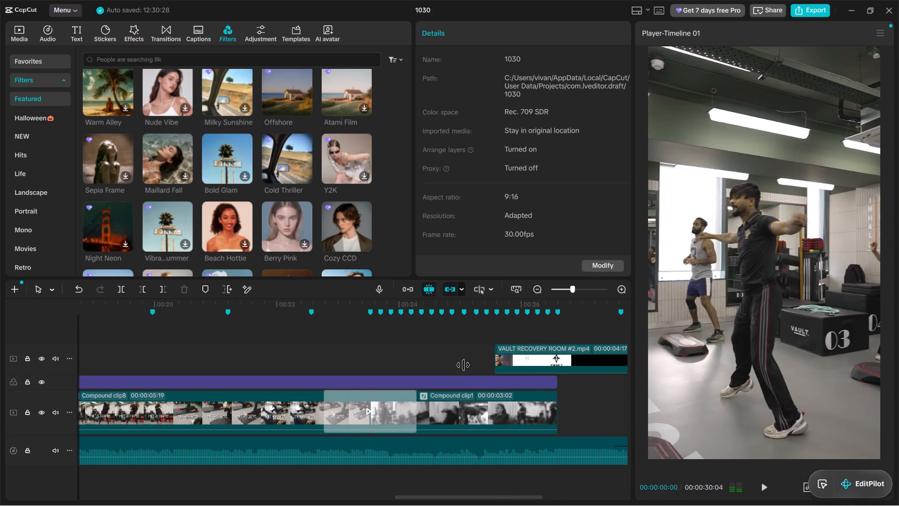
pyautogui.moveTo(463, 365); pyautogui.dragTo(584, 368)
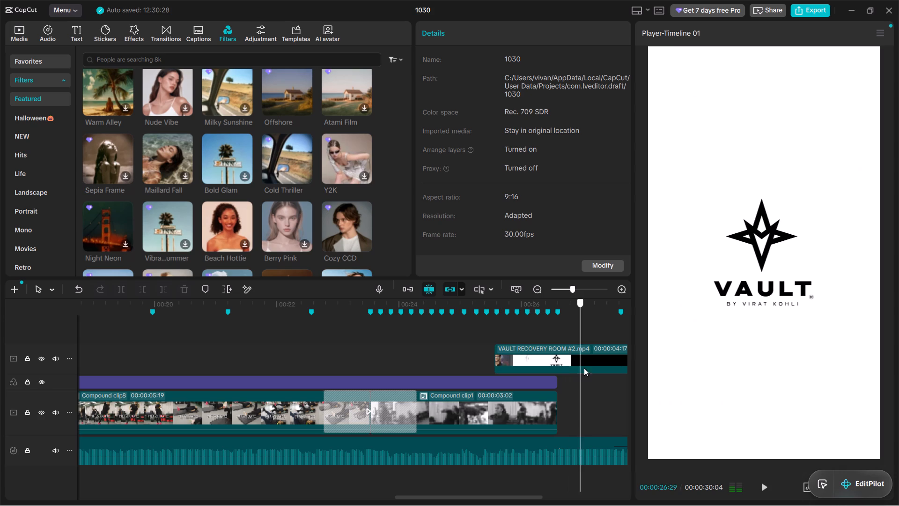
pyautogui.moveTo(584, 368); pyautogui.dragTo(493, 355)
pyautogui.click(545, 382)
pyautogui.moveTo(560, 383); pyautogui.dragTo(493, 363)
# Play back and scrub the ending to check the filter over the black-and-white clips and the VAULT logo outro.
pyautogui.click(469, 352)
pyautogui.press('space')
pyautogui.keyDown('alt'); pyautogui.scroll(3, 484, 358); pyautogui.keyUp('alt')
pyautogui.keyDown('alt'); pyautogui.scroll(-2, 484, 358); pyautogui.keyUp('alt')
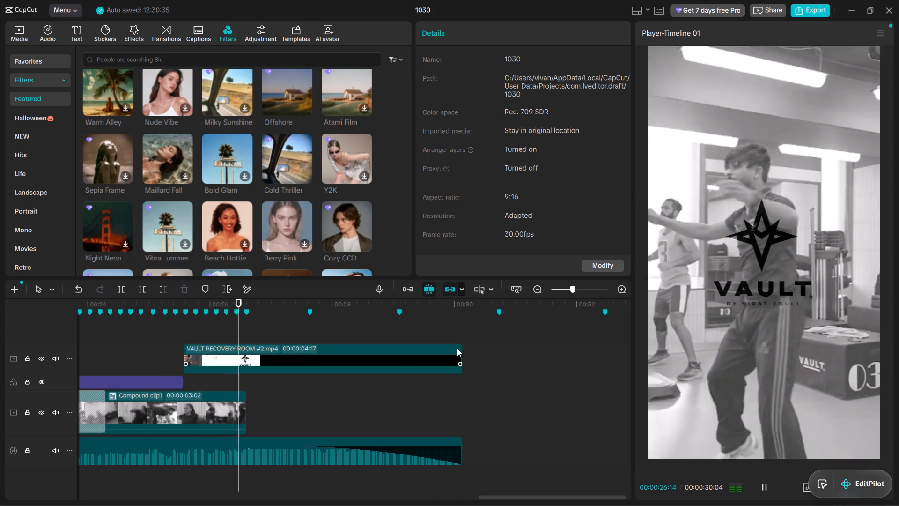
pyautogui.keyDown('alt'); pyautogui.scroll(2, 457, 348); pyautogui.keyUp('alt')
pyautogui.press('space')
pyautogui.click(303, 326)
pyautogui.moveTo(303, 326); pyautogui.dragTo(255, 319)
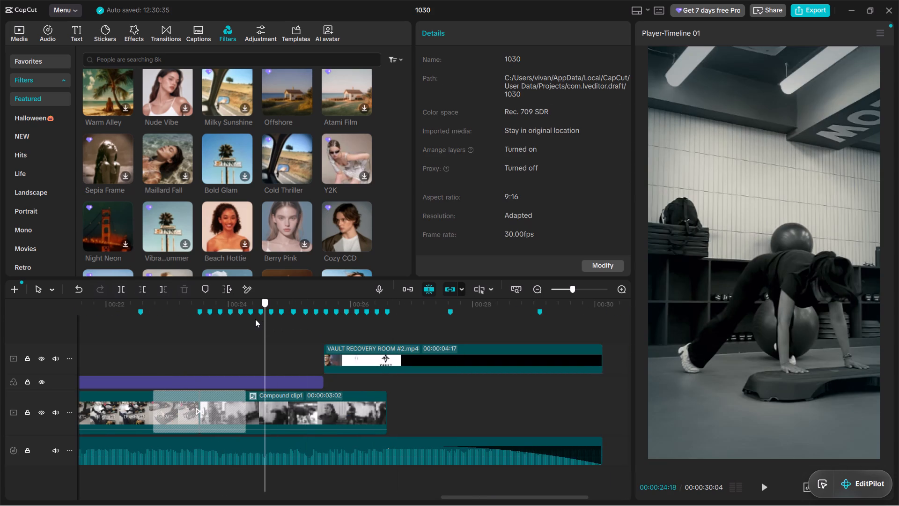
pyautogui.moveTo(255, 319); pyautogui.dragTo(575, 323)
# Trim the end of the Cozy CCD filter to the join between Compound clip8 and the black-and-white Compound clip1.
pyautogui.keyDown('alt'); pyautogui.scroll(-6, 562, 371); pyautogui.keyUp('alt')
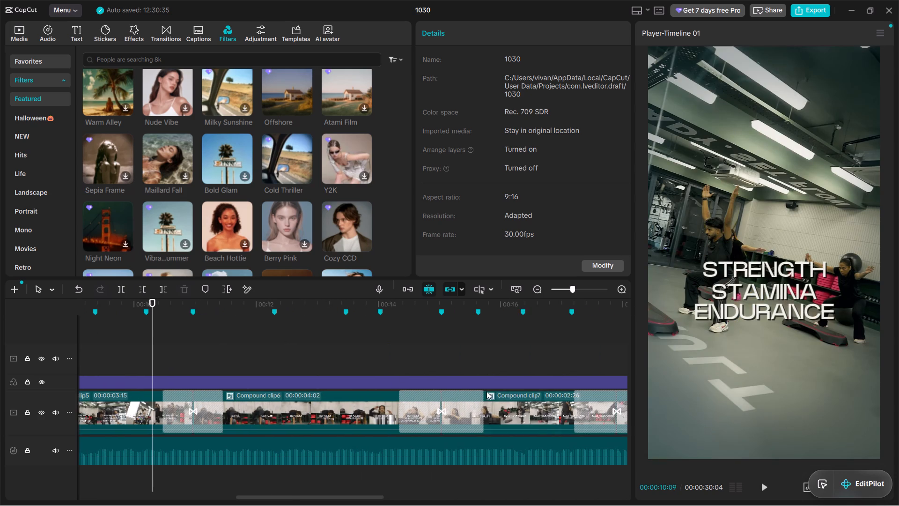
pyautogui.keyDown('alt'); pyautogui.scroll(-8, 524, 378); pyautogui.keyUp('alt')
pyautogui.click(486, 387)
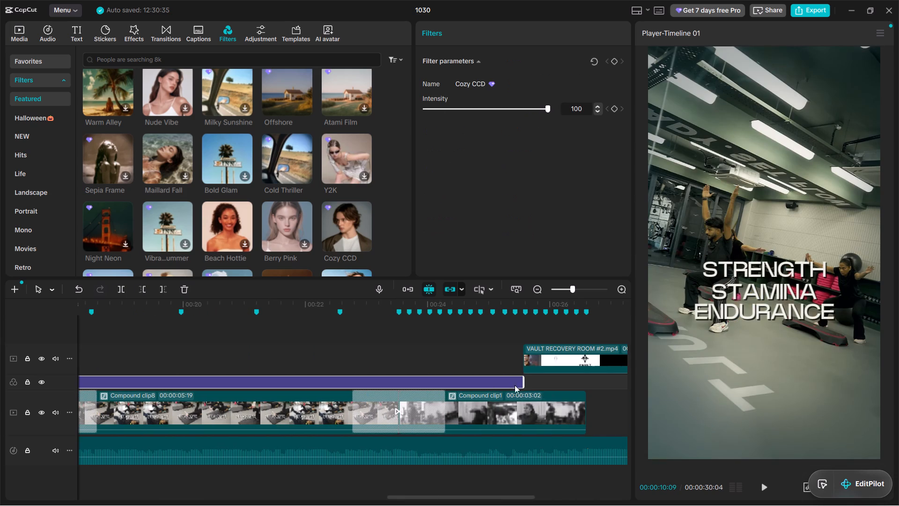
pyautogui.moveTo(523, 384); pyautogui.dragTo(398, 379)
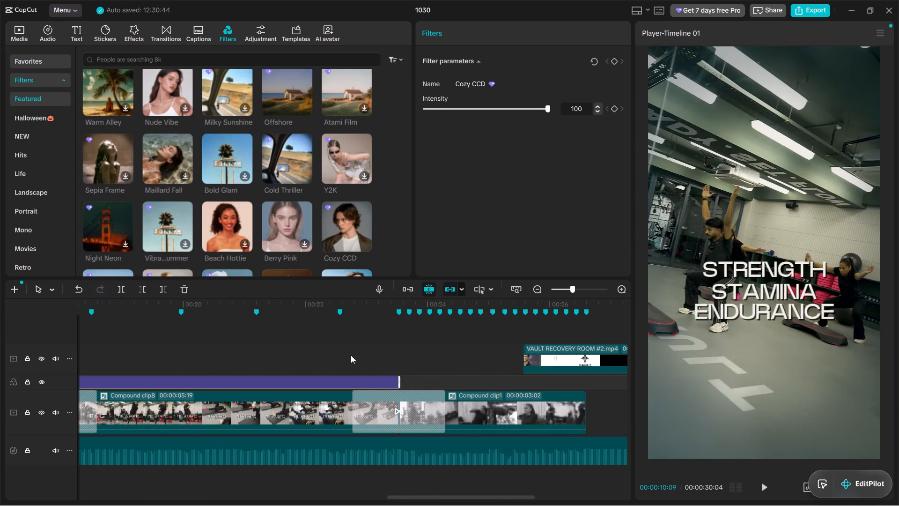
# Play back the ending through the black-and-white Compound clip1 into the VAULT logo to check it without the filter.
pyautogui.click(351, 355)
pyautogui.press('space')
pyautogui.keyDown('alt'); pyautogui.scroll(3, 398, 371); pyautogui.keyUp('alt')
pyautogui.keyDown('alt'); pyautogui.scroll(-2, 399, 371); pyautogui.keyUp('alt')
pyautogui.keyDown('alt'); pyautogui.scroll(2, 399, 371); pyautogui.keyUp('alt')
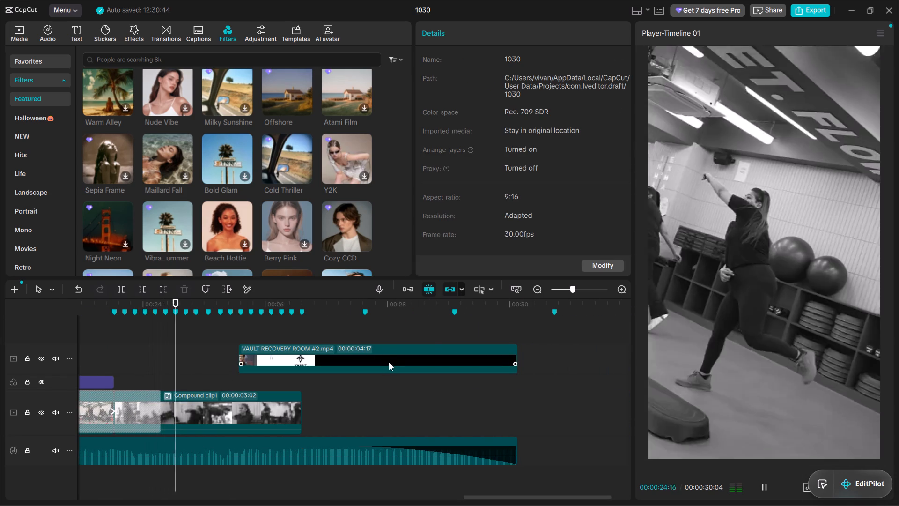
pyautogui.keyDown('alt'); pyautogui.scroll(3, 317, 379); pyautogui.keyUp('alt')
pyautogui.press('space')
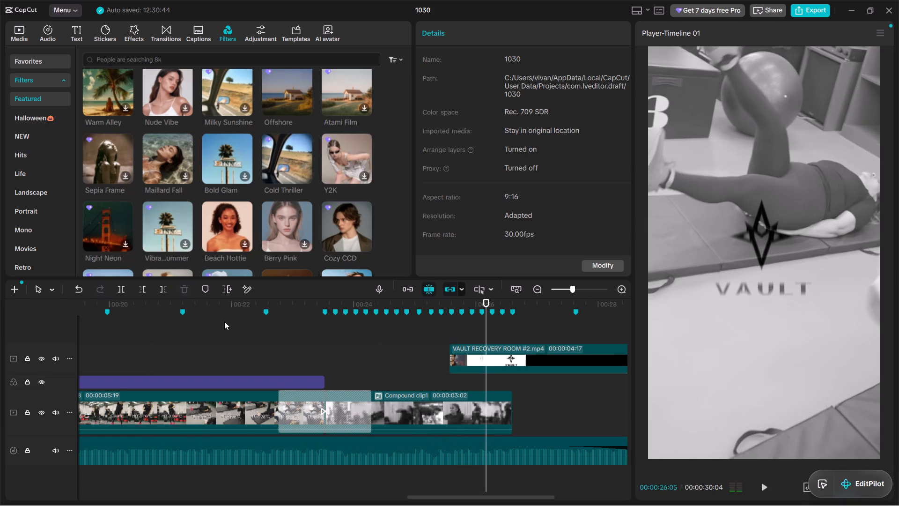
# Extend the start of the Cozy CCD filter back to the very beginning of the timeline.
pyautogui.click(277, 353)
pyautogui.moveTo(277, 353); pyautogui.dragTo(5, 394)
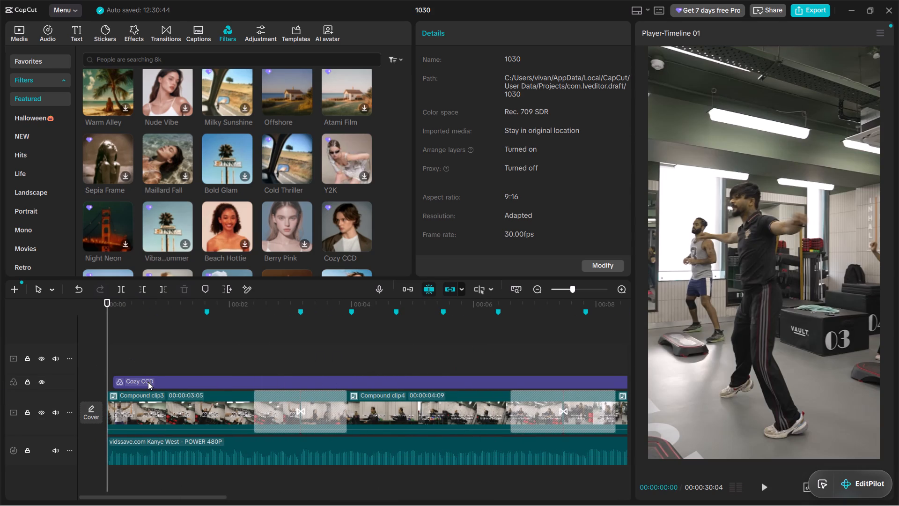
pyautogui.click(148, 382)
pyautogui.moveTo(114, 383); pyautogui.dragTo(66, 378)
pyautogui.click(125, 388)
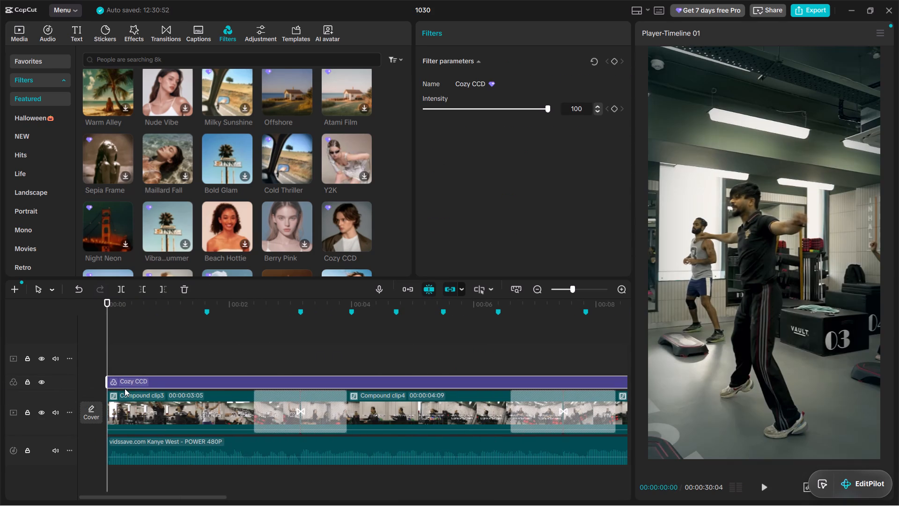
# Play the opening briefly and set the Cozy CCD filter intensity to 57.
pyautogui.press('space')
pyautogui.press('space')
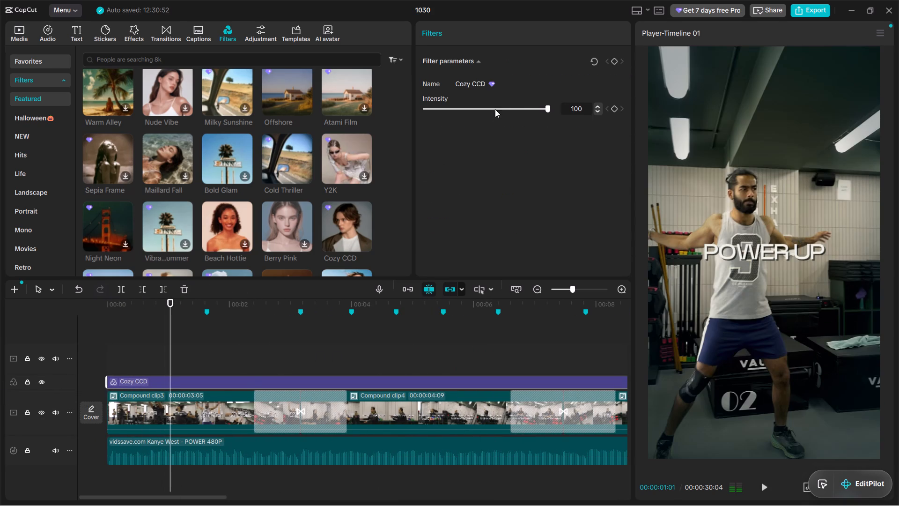
pyautogui.moveTo(526, 109); pyautogui.dragTo(495, 119)
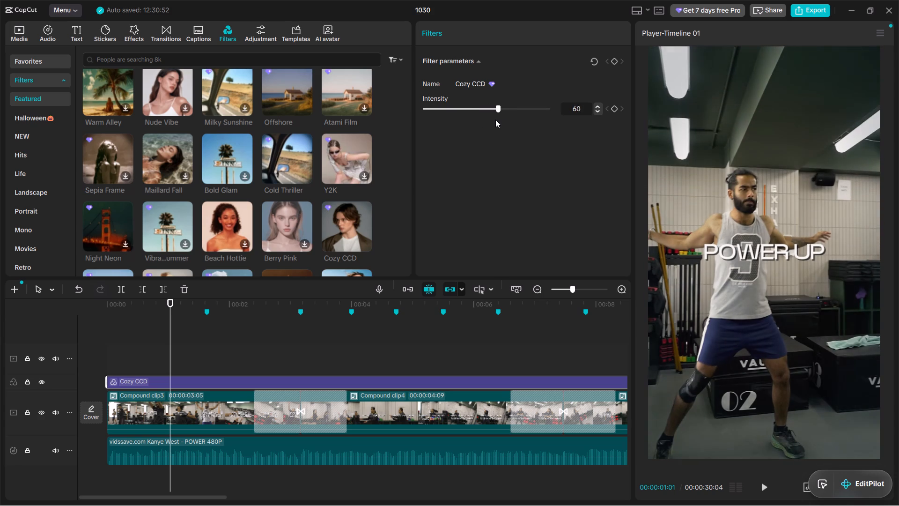
pyautogui.moveTo(495, 119); pyautogui.dragTo(494, 119)
# Play back the opening through Compound clip3 and Compound clip4 to review the softened filter.
pyautogui.press('space')
pyautogui.keyDown('alt'); pyautogui.scroll(2, 333, 377); pyautogui.keyUp('alt')
pyautogui.keyDown('alt'); pyautogui.scroll(-2, 332, 376); pyautogui.keyUp('alt')
pyautogui.keyDown('alt'); pyautogui.scroll(2, 332, 369); pyautogui.keyUp('alt')
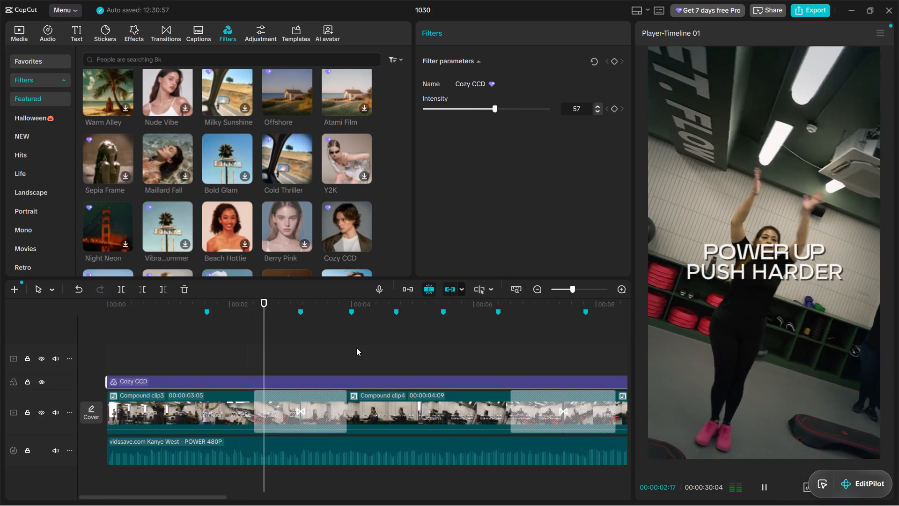
pyautogui.keyDown('alt'); pyautogui.scroll(2, 396, 383); pyautogui.keyUp('alt')
pyautogui.keyDown('alt'); pyautogui.scroll(-1, 396, 383); pyautogui.keyUp('alt')
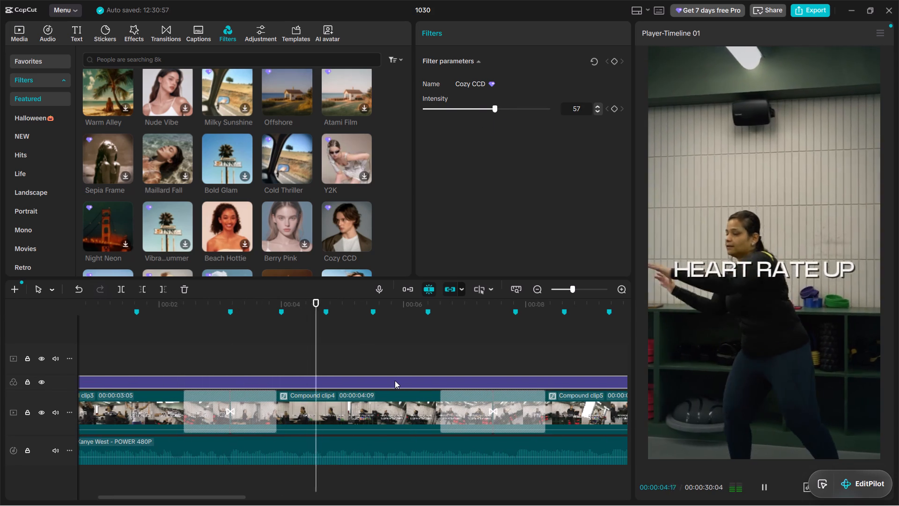
pyautogui.keyDown('ctrl'); pyautogui.scroll(-11, 394, 379); pyautogui.keyUp('ctrl')
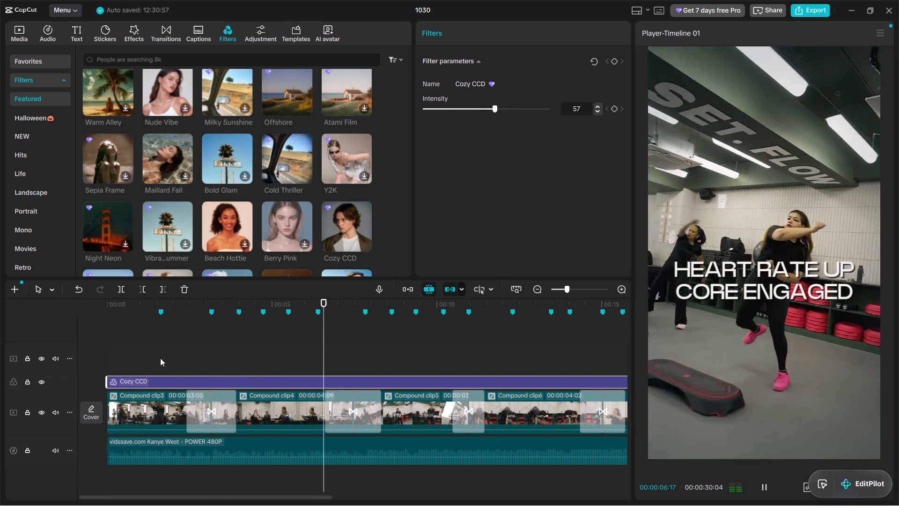
pyautogui.click(160, 358)
# Open Compound clip3, select its three video clips, and enable colour correction on them at intensity 20.
pyautogui.doubleClick(133, 420)
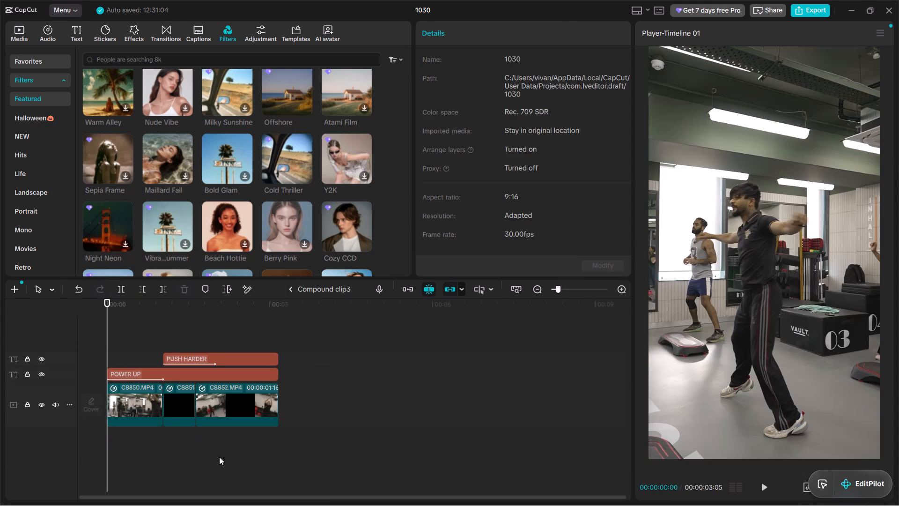
pyautogui.moveTo(260, 451); pyautogui.dragTo(95, 400)
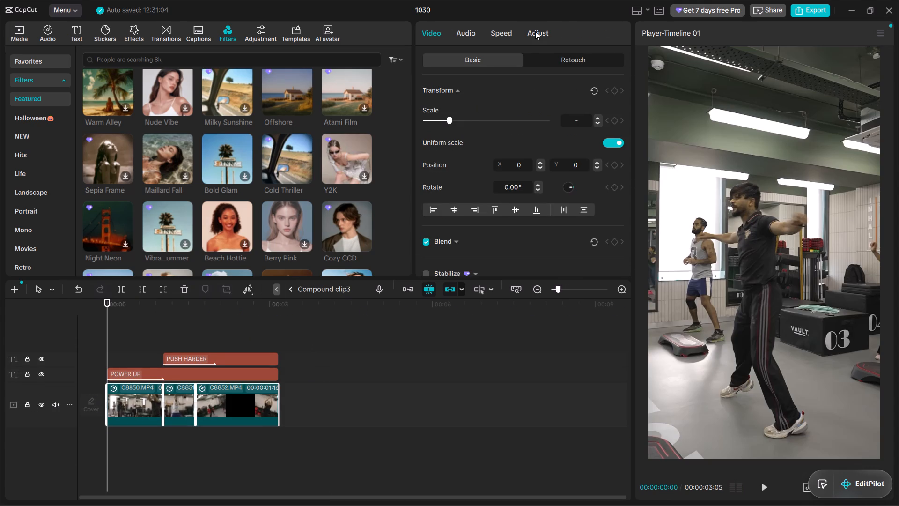
pyautogui.click(535, 31)
pyautogui.click(427, 157)
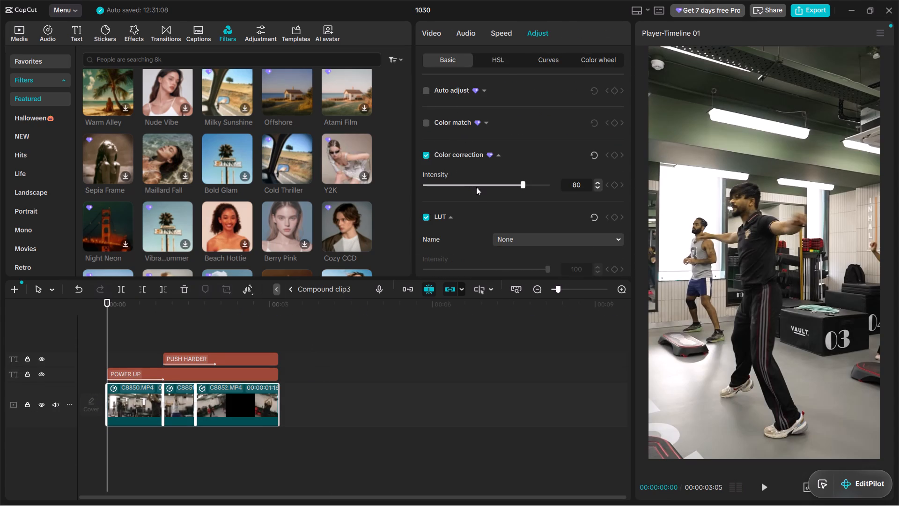
pyautogui.moveTo(509, 184); pyautogui.dragTo(377, 174)
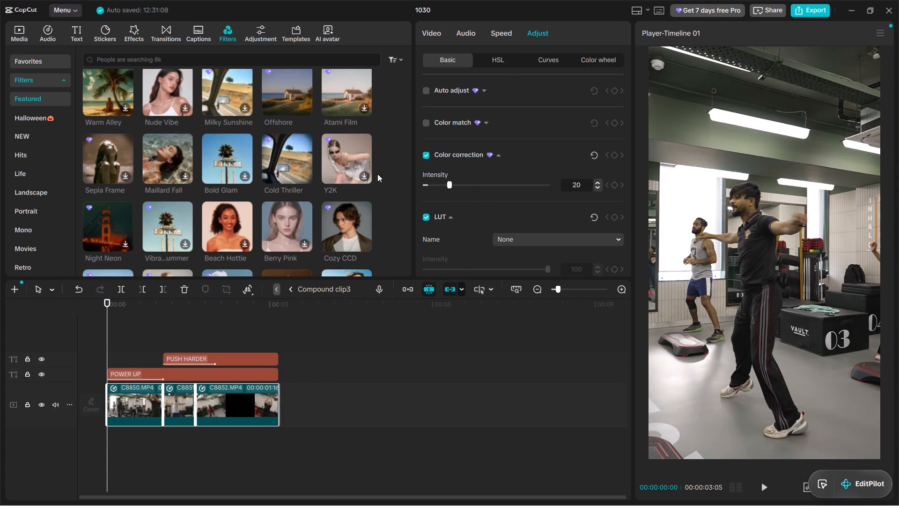
# Set the colour correction intensity of Compound clip3's video clips to 48 and return to the main timeline.
pyautogui.moveTo(377, 174); pyautogui.dragTo(484, 189)
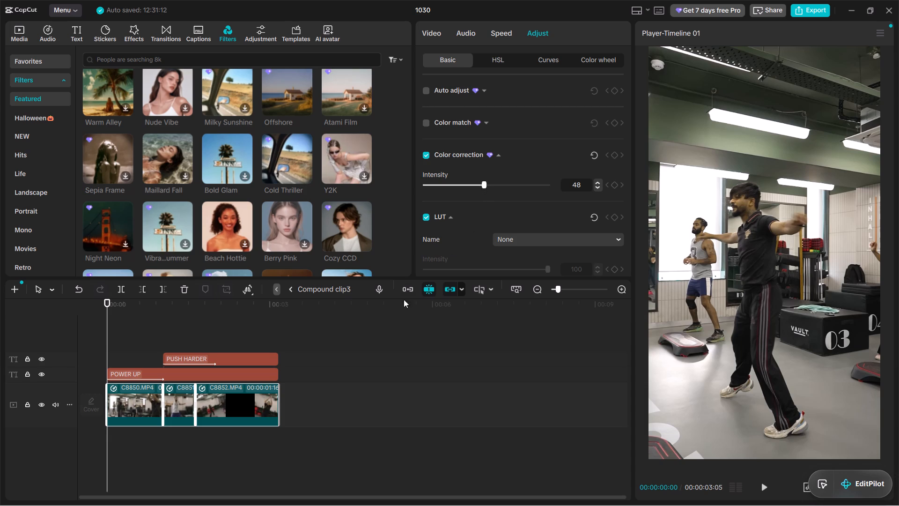
pyautogui.click(289, 290)
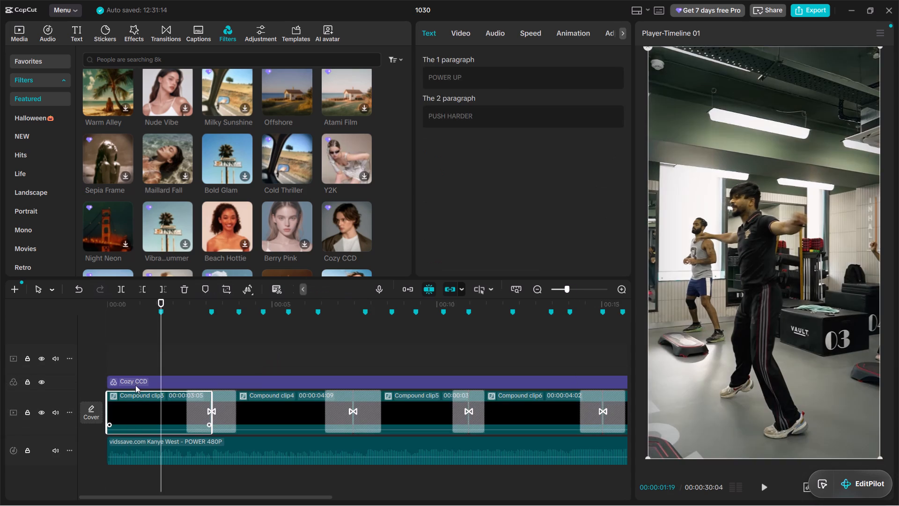
# Play the video from the very beginning into Compound clip4 to review the colour-corrected opening.
pyautogui.click(133, 352)
pyautogui.moveTo(133, 352); pyautogui.dragTo(55, 335)
pyautogui.press('space')
pyautogui.keyDown('alt'); pyautogui.scroll(3, 140, 365); pyautogui.keyUp('alt')
pyautogui.keyDown('alt'); pyautogui.scroll(-1, 154, 367); pyautogui.keyUp('alt')
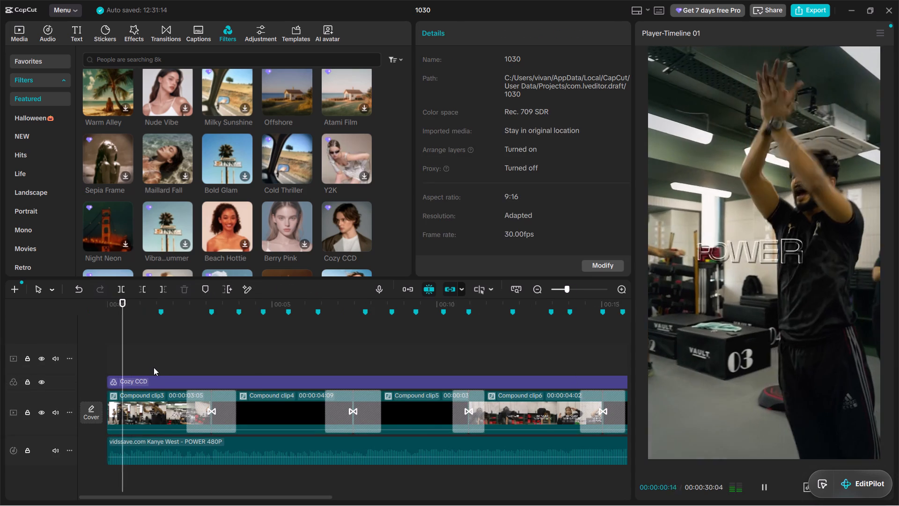
pyautogui.keyDown('alt'); pyautogui.scroll(2, 154, 367); pyautogui.keyUp('alt')
pyautogui.keyDown('alt'); pyautogui.scroll(-2, 171, 367); pyautogui.keyUp('alt')
pyautogui.keyDown('alt'); pyautogui.scroll(1, 175, 367); pyautogui.keyUp('alt')
pyautogui.press('space')
pyautogui.scroll(1, 259, 409)
pyautogui.press('space')
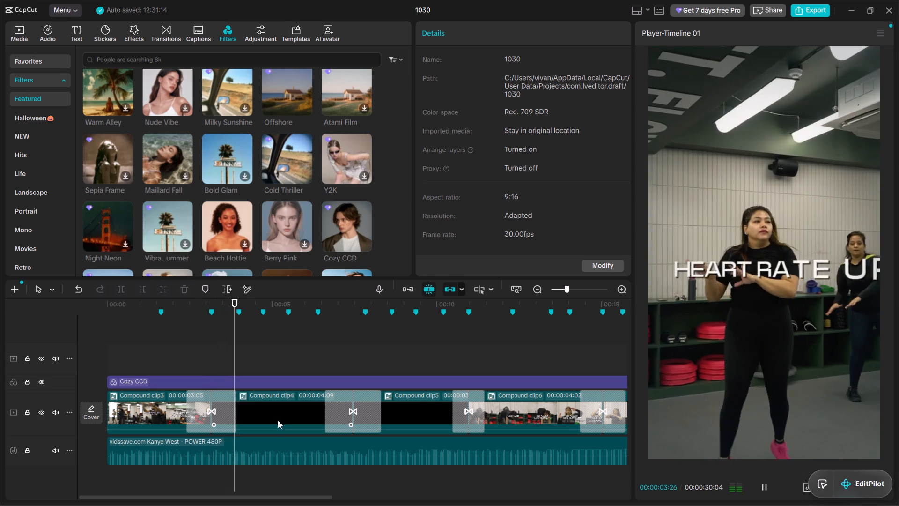
pyautogui.press('space')
# Open Compound clip4, select its five video clips, and enable auto adjust on them at intensity 41.
pyautogui.doubleClick(286, 422)
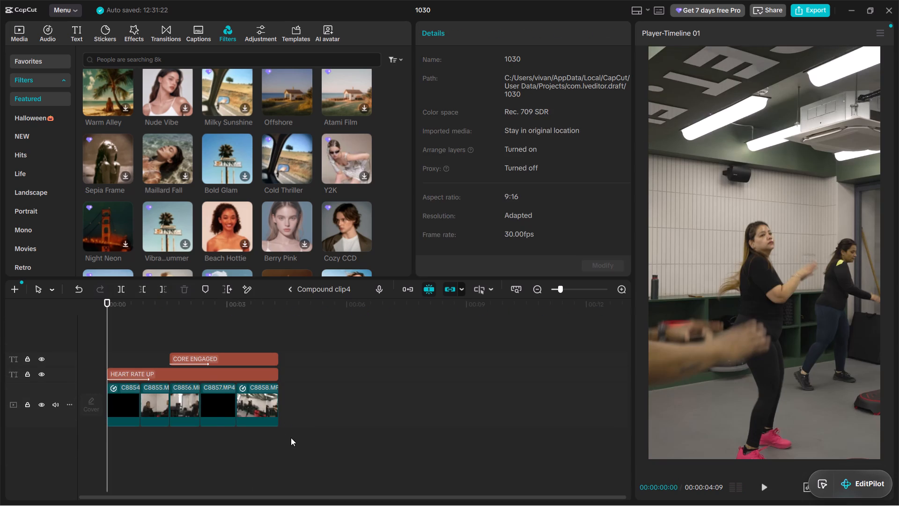
pyautogui.moveTo(299, 441); pyautogui.dragTo(122, 398)
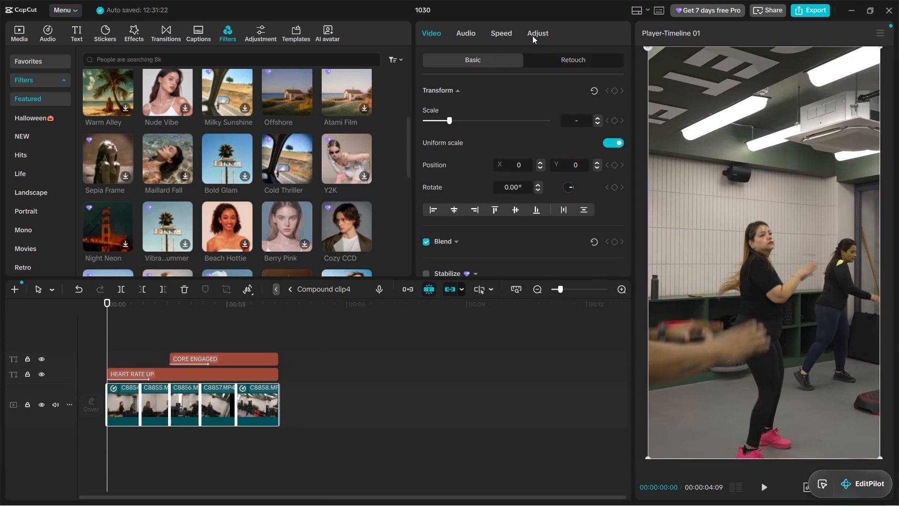
pyautogui.click(532, 36)
pyautogui.click(428, 90)
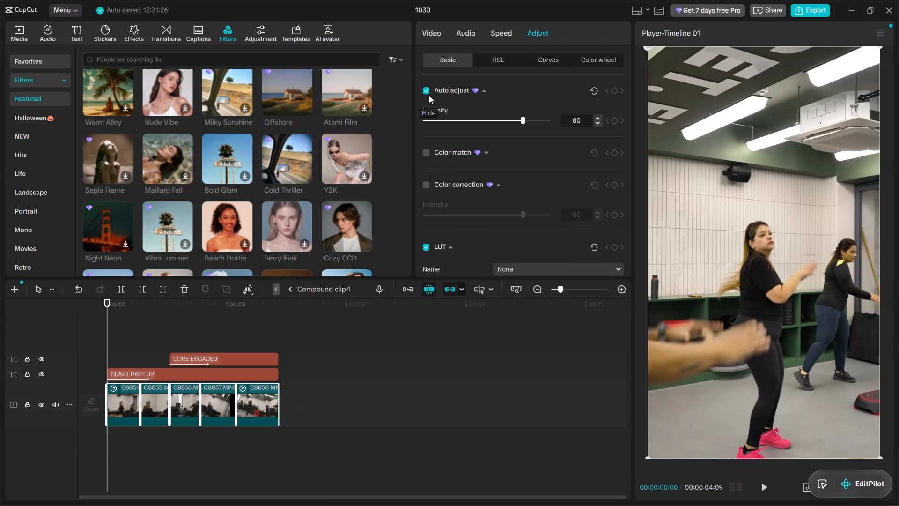
pyautogui.moveTo(501, 122); pyautogui.dragTo(476, 126)
# Enable colour correction on Compound clip4's selected clips at intensity 30, preview briefly, and return to the main timeline.
pyautogui.click(424, 188)
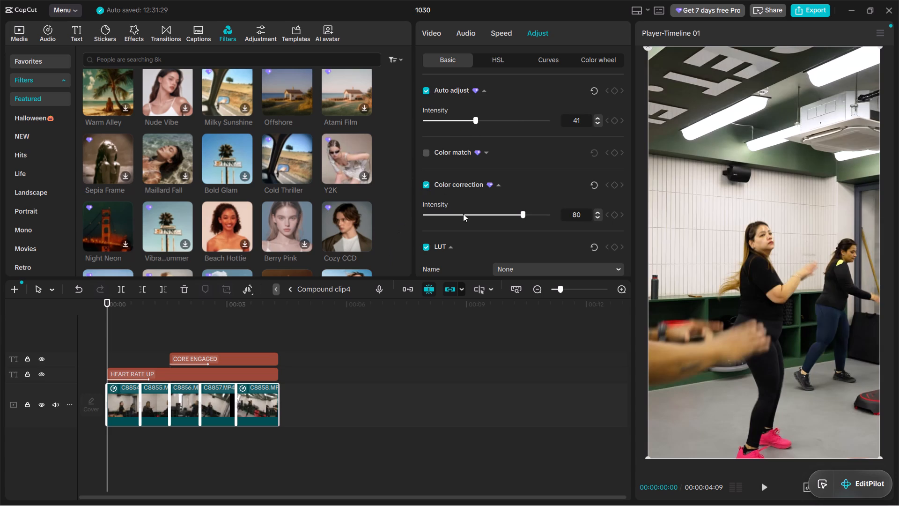
pyautogui.moveTo(482, 215); pyautogui.dragTo(415, 208)
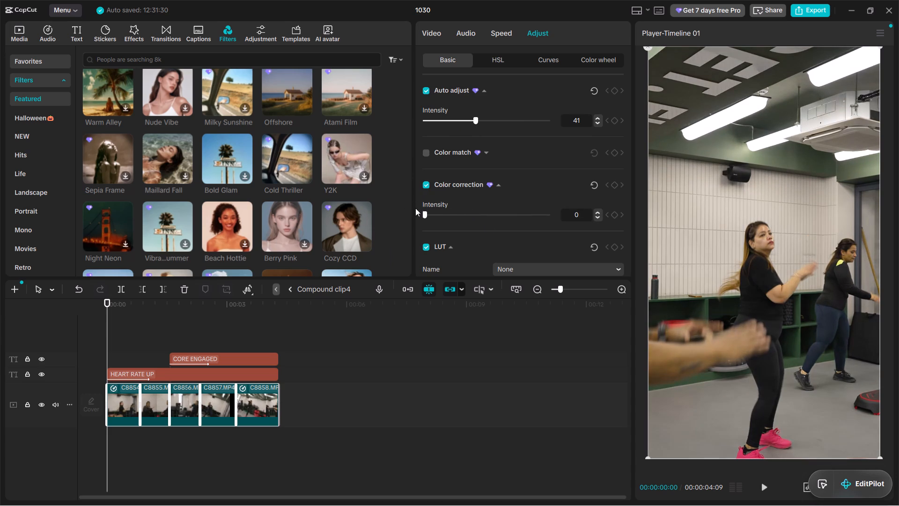
pyautogui.moveTo(415, 208); pyautogui.dragTo(462, 219)
pyautogui.press('space')
pyautogui.press('space')
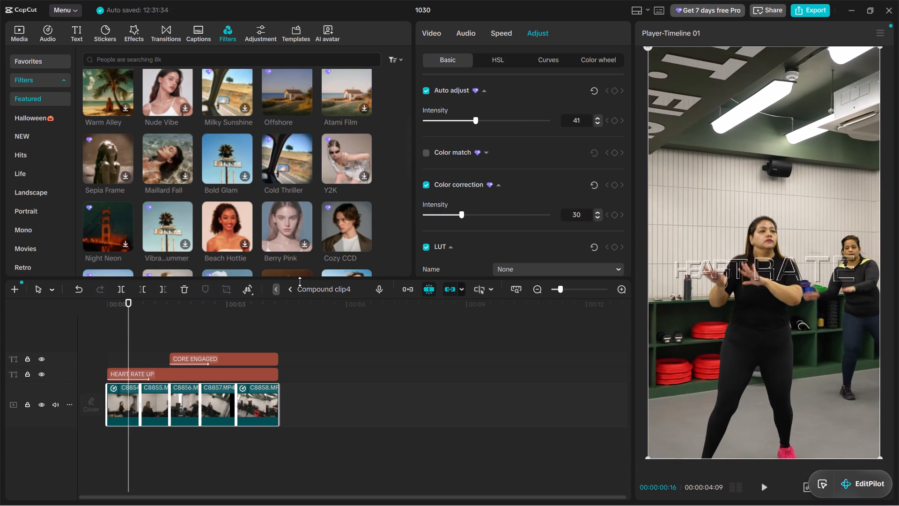
pyautogui.click(292, 290)
# Play back from late in Compound clip3 through Compound clip4 into Compound clip5 to review the corrected colours.
pyautogui.click(227, 351)
pyautogui.moveTo(227, 351); pyautogui.dragTo(163, 340)
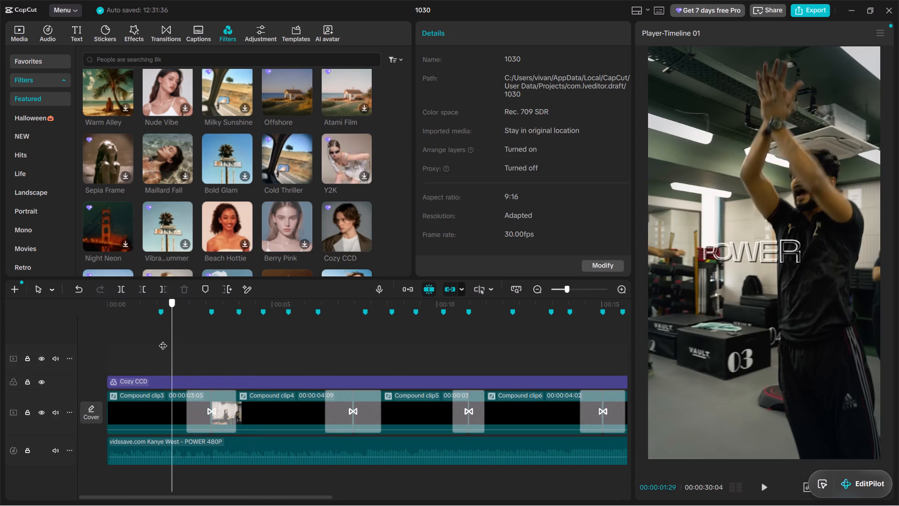
pyautogui.moveTo(163, 340); pyautogui.dragTo(172, 341)
pyautogui.press('space')
pyautogui.keyDown('alt'); pyautogui.scroll(4, 192, 351); pyautogui.keyUp('alt')
pyautogui.keyDown('alt'); pyautogui.scroll(-4, 195, 351); pyautogui.keyUp('alt')
pyautogui.keyDown('alt'); pyautogui.scroll(4, 195, 351); pyautogui.keyUp('alt')
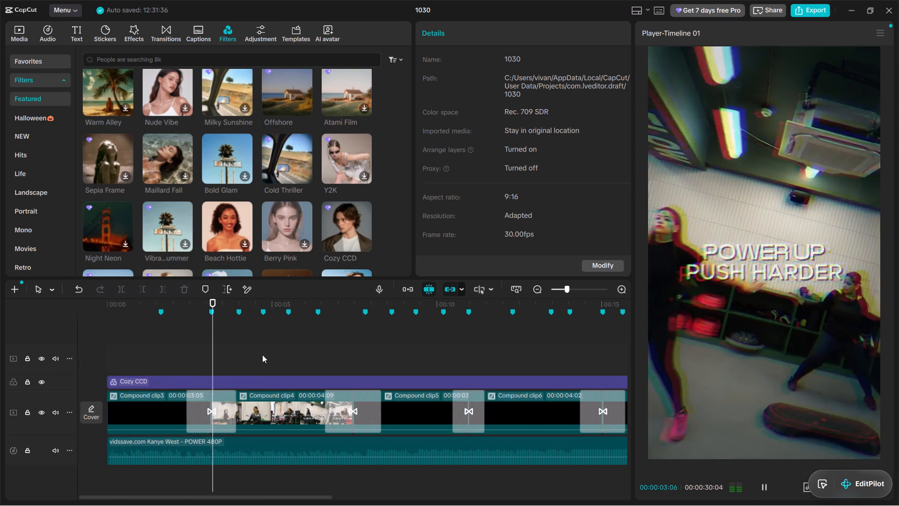
pyautogui.keyDown('alt'); pyautogui.scroll(-2, 264, 355); pyautogui.keyUp('alt')
pyautogui.keyDown('alt'); pyautogui.scroll(2, 264, 355); pyautogui.keyUp('alt')
pyautogui.keyDown('alt'); pyautogui.scroll(-1, 317, 351); pyautogui.keyUp('alt')
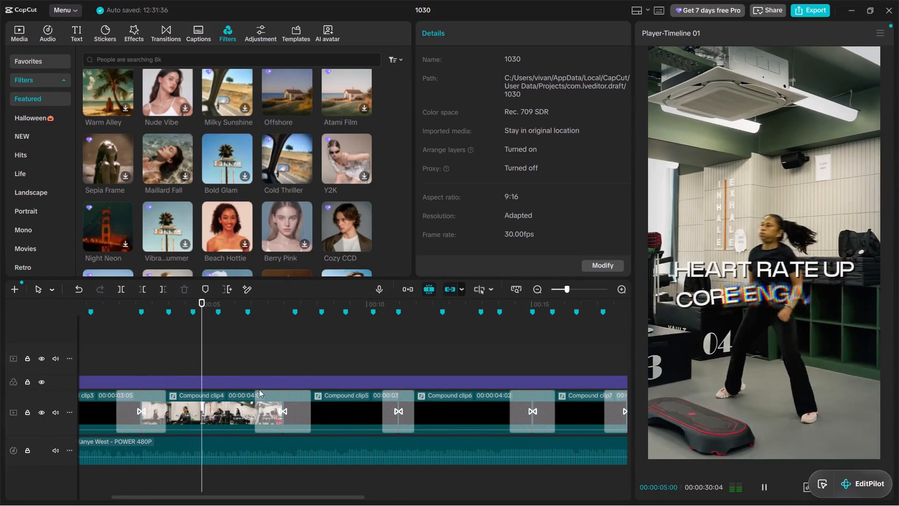
pyautogui.keyDown('alt'); pyautogui.scroll(-1, 327, 381); pyautogui.keyUp('alt')
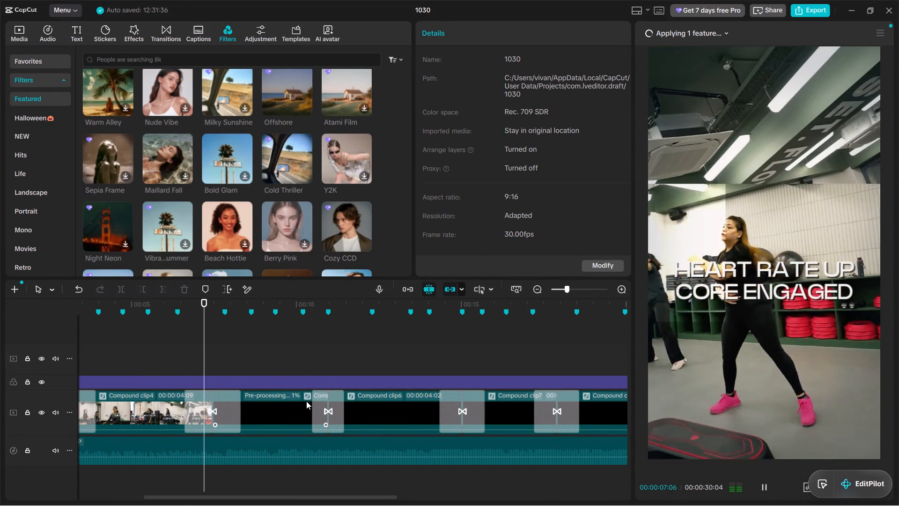
pyautogui.keyDown('alt'); pyautogui.scroll(1, 303, 408); pyautogui.keyUp('alt')
pyautogui.press('space')
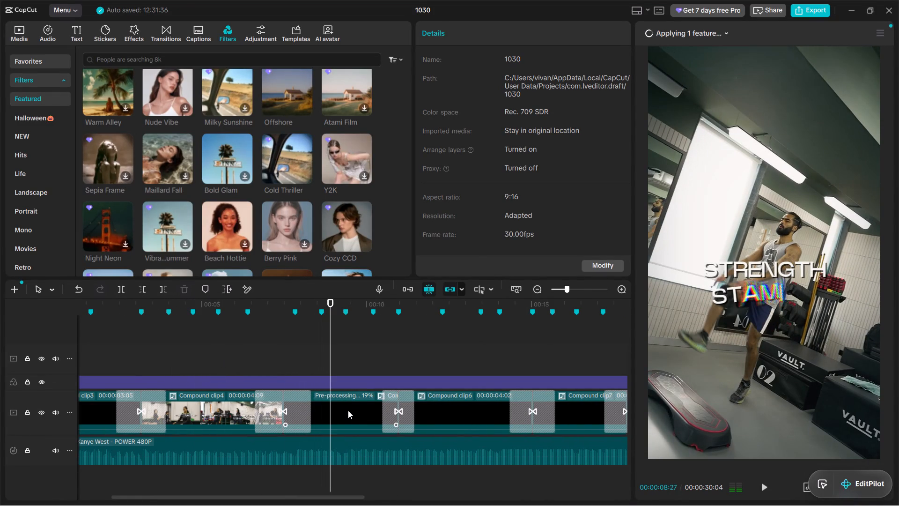
# Open Compound clip5, select only its five video clips, and enable auto adjust on them at intensity 35.
pyautogui.doubleClick(347, 410)
pyautogui.moveTo(316, 335); pyautogui.dragTo(116, 443)
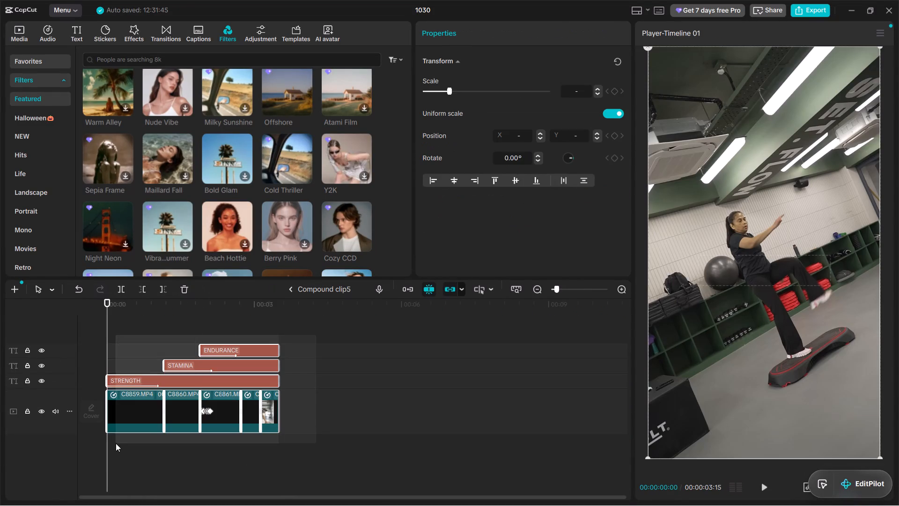
pyautogui.moveTo(116, 443); pyautogui.dragTo(364, 346)
pyautogui.moveTo(328, 409); pyautogui.dragTo(52, 448)
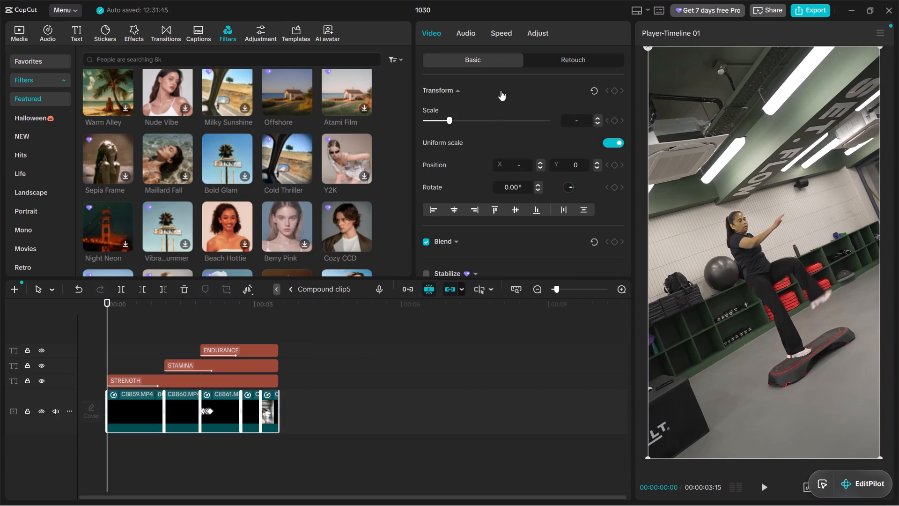
pyautogui.click(534, 32)
pyautogui.click(427, 94)
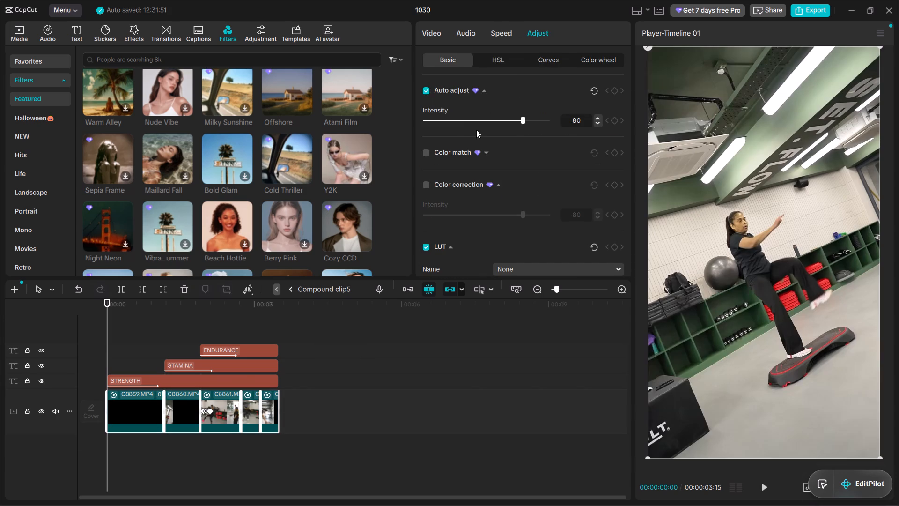
pyautogui.moveTo(506, 121); pyautogui.dragTo(461, 132)
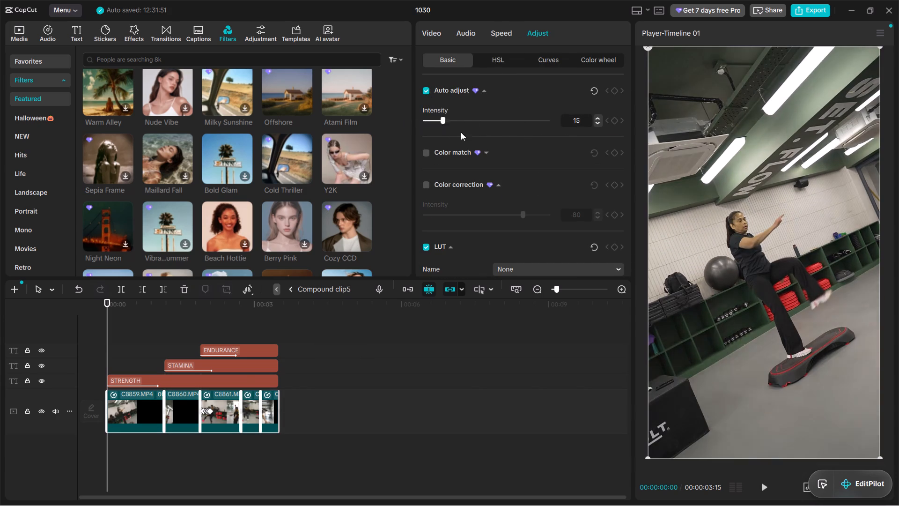
pyautogui.moveTo(461, 132); pyautogui.dragTo(468, 123)
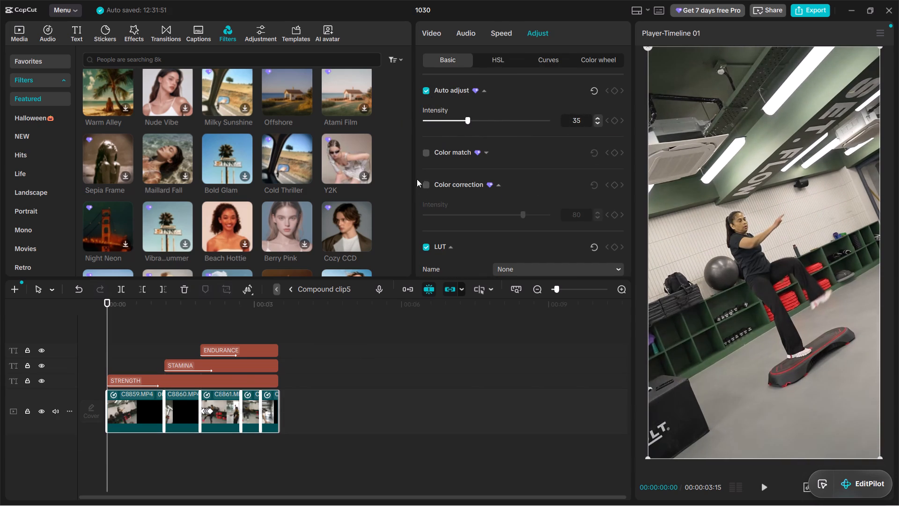
# Enable colour correction on Compound clip5's selected clips at intensity 38 and return to the main timeline.
pyautogui.click(425, 187)
pyautogui.moveTo(464, 216); pyautogui.dragTo(459, 213)
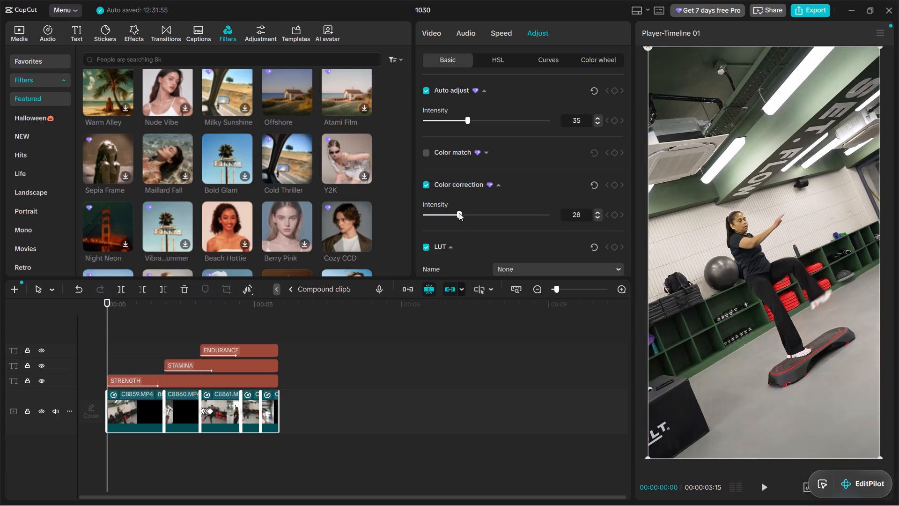
pyautogui.moveTo(459, 213); pyautogui.dragTo(472, 214)
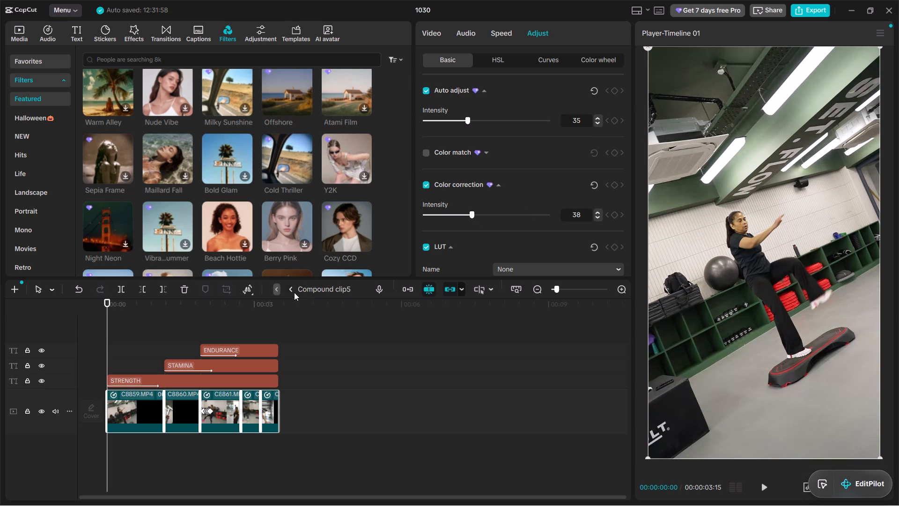
pyautogui.click(291, 290)
# Examine several frames of Compound clip5 on the main timeline and check its pre-processing progress.
pyautogui.press('space')
pyautogui.keyDown('alt'); pyautogui.scroll(-2, 371, 360); pyautogui.keyUp('alt')
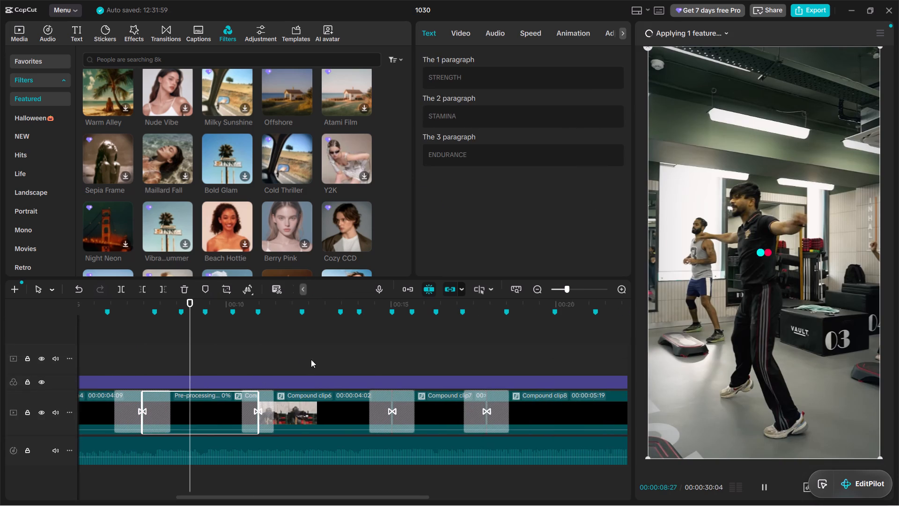
pyautogui.keyDown('alt'); pyautogui.scroll(2, 274, 365); pyautogui.keyUp('alt')
pyautogui.click(372, 359)
pyautogui.click(348, 352)
pyautogui.click(320, 343)
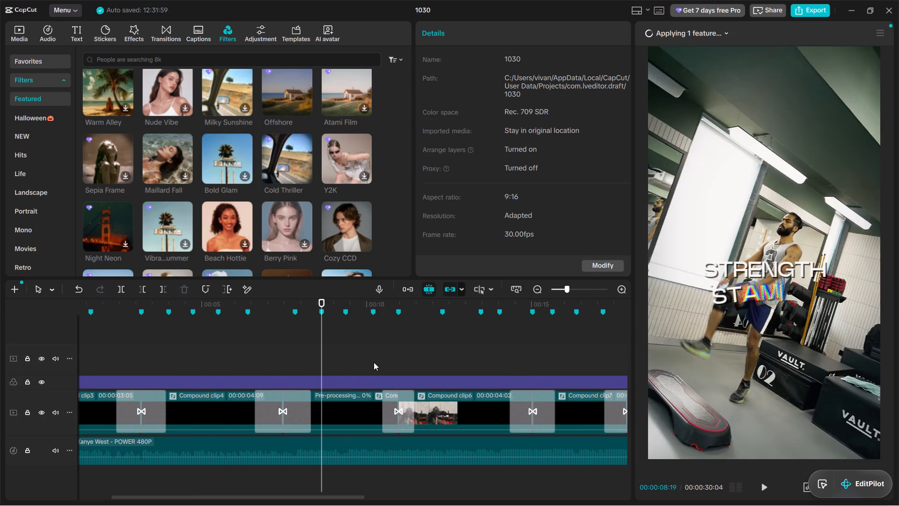
pyautogui.rightClick(348, 412)
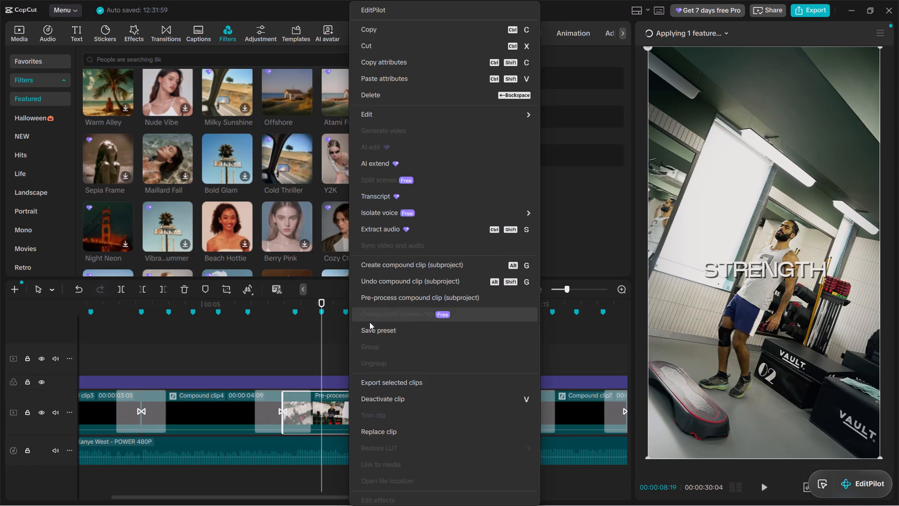
pyautogui.moveTo(392, 280); pyautogui.dragTo(394, 287)
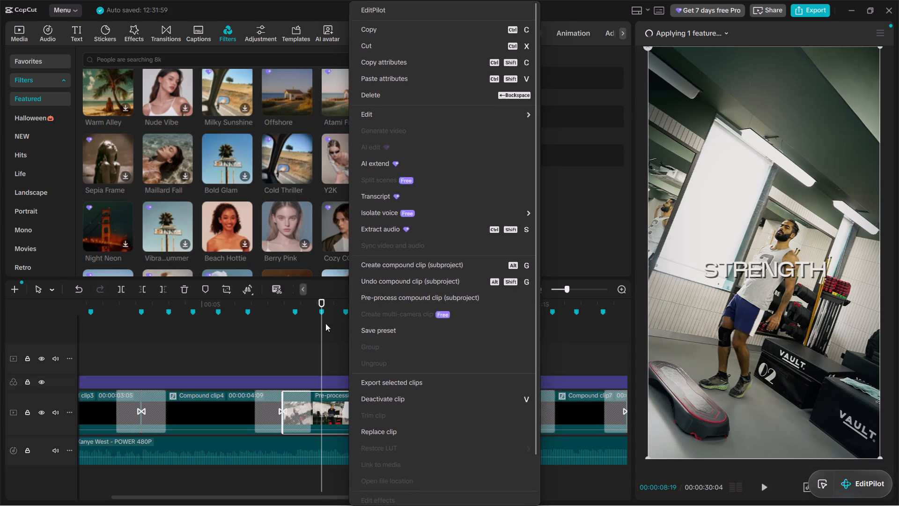
pyautogui.click(330, 325)
pyautogui.click(346, 347)
pyautogui.click(368, 359)
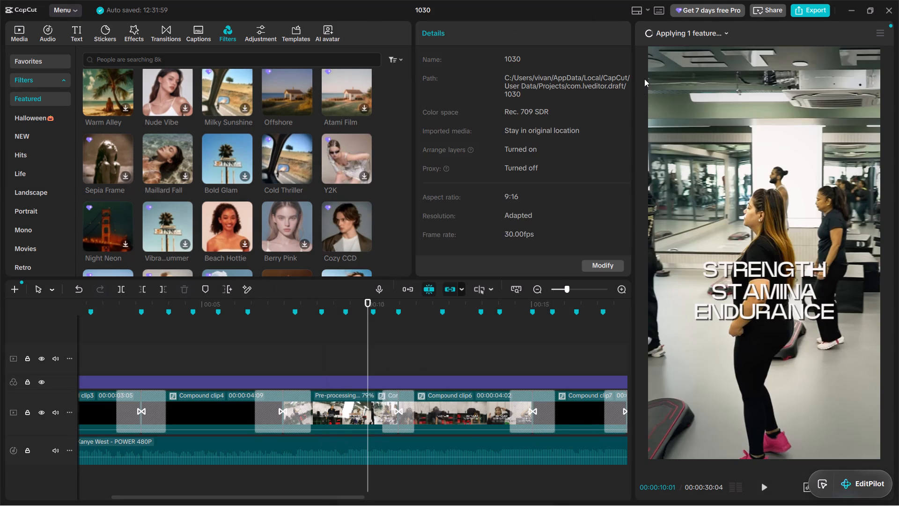
pyautogui.click(678, 37)
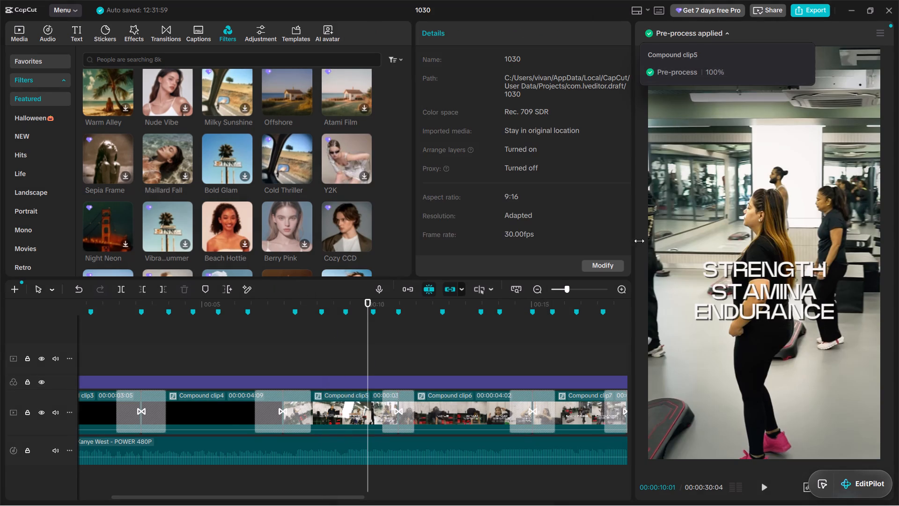
# Play back from the end of Compound clip4 through Compound clip5 into Compound clip6 to review the corrected colours.
pyautogui.click(311, 353)
pyautogui.moveTo(310, 353); pyautogui.dragTo(285, 344)
pyautogui.press('space')
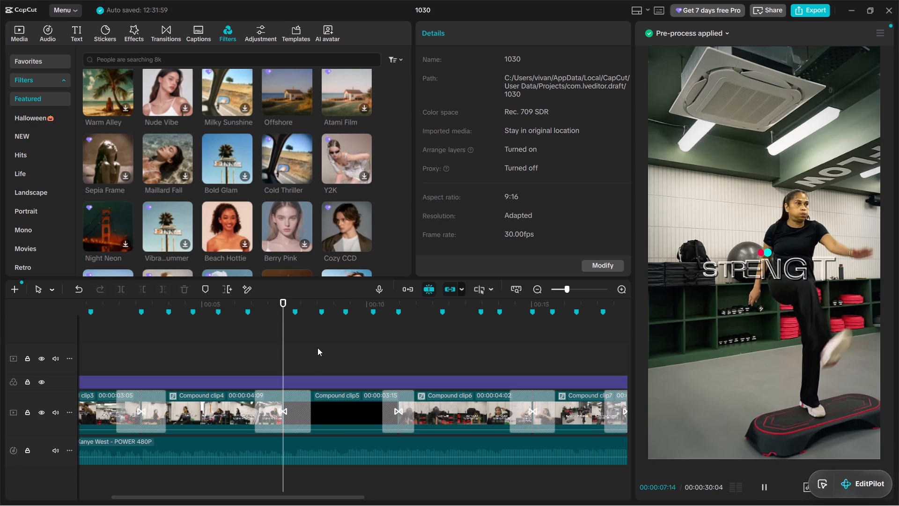
pyautogui.keyDown('alt'); pyautogui.scroll(-2, 322, 351); pyautogui.keyUp('alt')
pyautogui.keyDown('alt'); pyautogui.scroll(3, 322, 351); pyautogui.keyUp('alt')
pyautogui.keyDown('alt'); pyautogui.scroll(-2, 322, 351); pyautogui.keyUp('alt')
pyautogui.keyDown('alt'); pyautogui.scroll(2, 339, 352); pyautogui.keyUp('alt')
pyautogui.keyDown('alt'); pyautogui.scroll(-3, 346, 353); pyautogui.keyUp('alt')
pyautogui.keyDown('alt'); pyautogui.scroll(1, 351, 355); pyautogui.keyUp('alt')
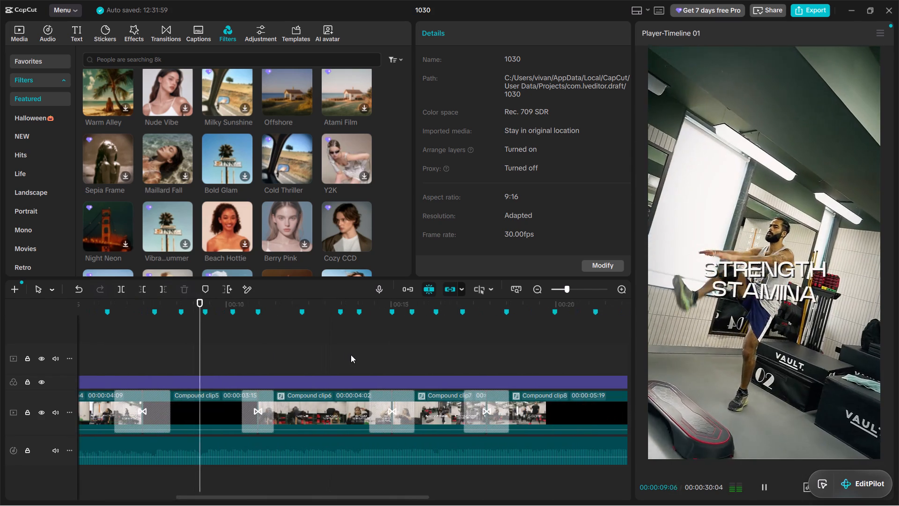
pyautogui.keyDown('alt'); pyautogui.scroll(1, 351, 355); pyautogui.keyUp('alt')
pyautogui.keyDown('alt'); pyautogui.scroll(-2, 352, 357); pyautogui.keyUp('alt')
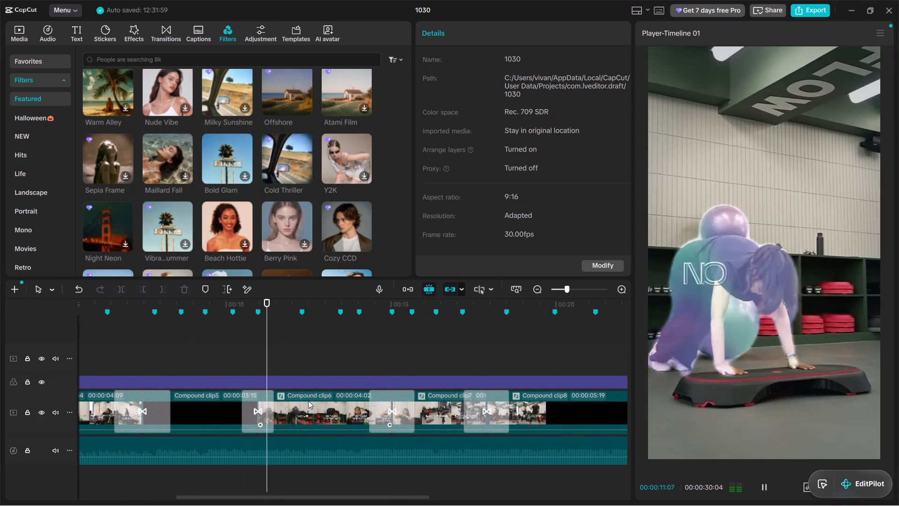
pyautogui.press('space')
# Open Compound clip6, select its four video clips, and enable auto adjust on them at intensity 55.
pyautogui.doubleClick(310, 420)
pyautogui.moveTo(359, 406); pyautogui.dragTo(137, 466)
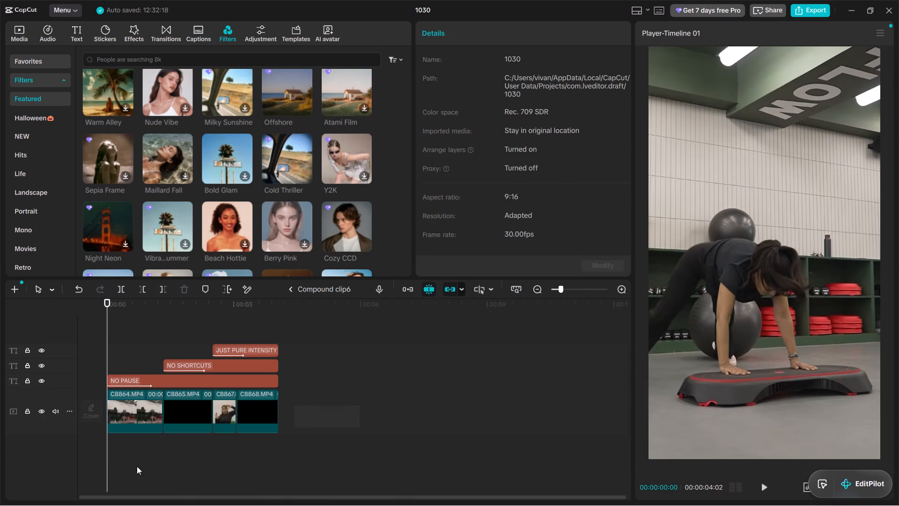
pyautogui.moveTo(137, 466); pyautogui.dragTo(104, 469)
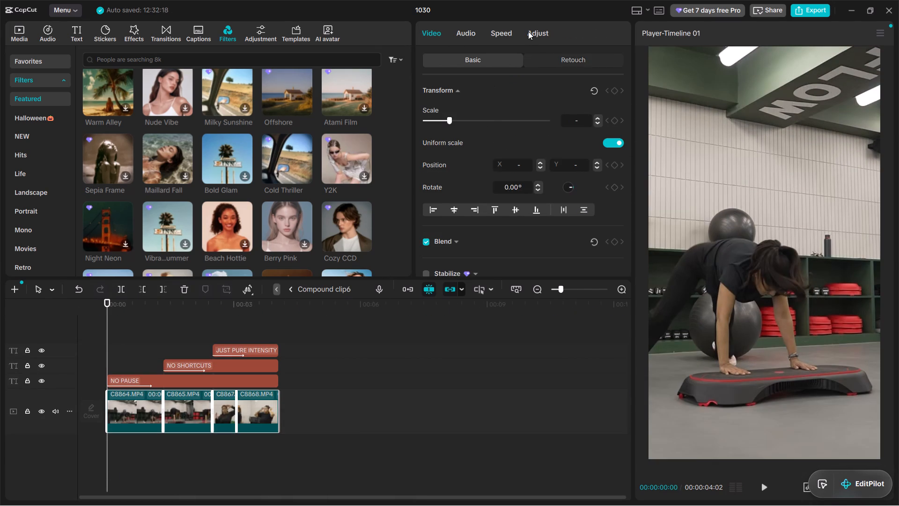
pyautogui.click(540, 31)
pyautogui.click(423, 91)
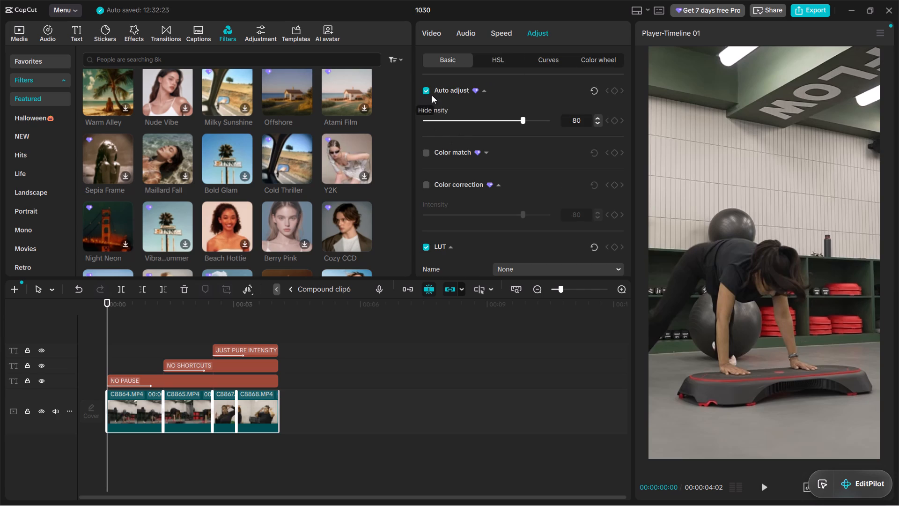
pyautogui.moveTo(506, 114); pyautogui.dragTo(495, 114)
pyautogui.moveTo(499, 117); pyautogui.dragTo(493, 122)
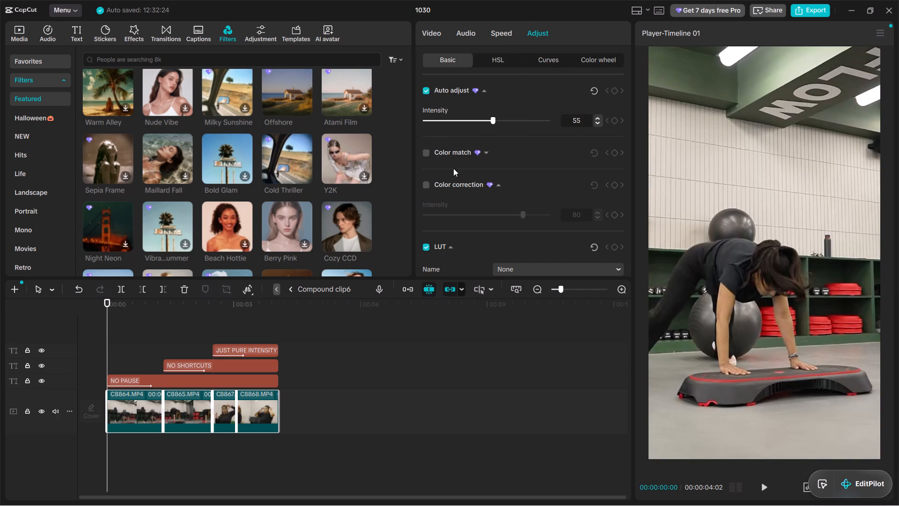
# Enable colour correction on Compound clip6's selected clips at intensity 44 and return to the main timeline.
pyautogui.click(427, 184)
pyautogui.moveTo(484, 214); pyautogui.dragTo(348, 211)
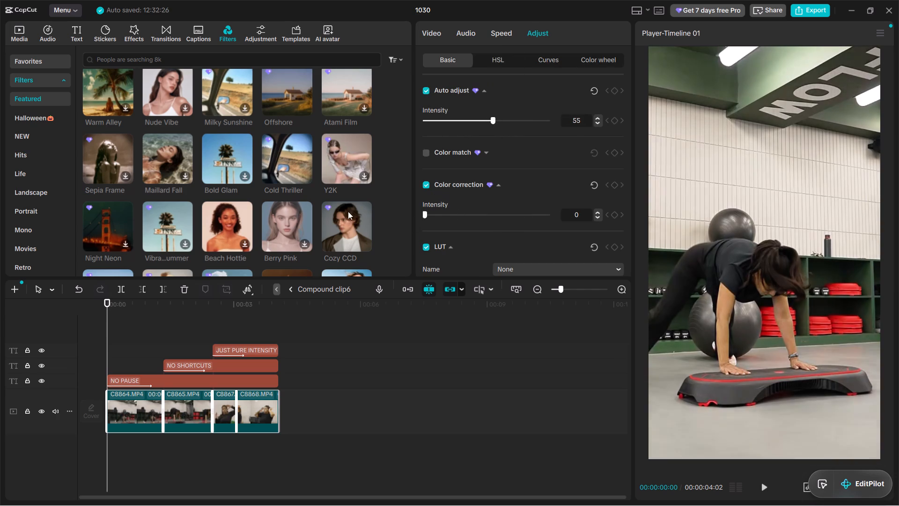
pyautogui.moveTo(348, 211); pyautogui.dragTo(479, 203)
pyautogui.click(291, 291)
# Open Compound clip7, select its four video clips, and enable auto adjust on them at intensity 44.
pyautogui.keyDown('alt'); pyautogui.scroll(-2, 322, 375); pyautogui.keyUp('alt')
pyautogui.click(289, 360)
pyautogui.doubleClick(295, 404)
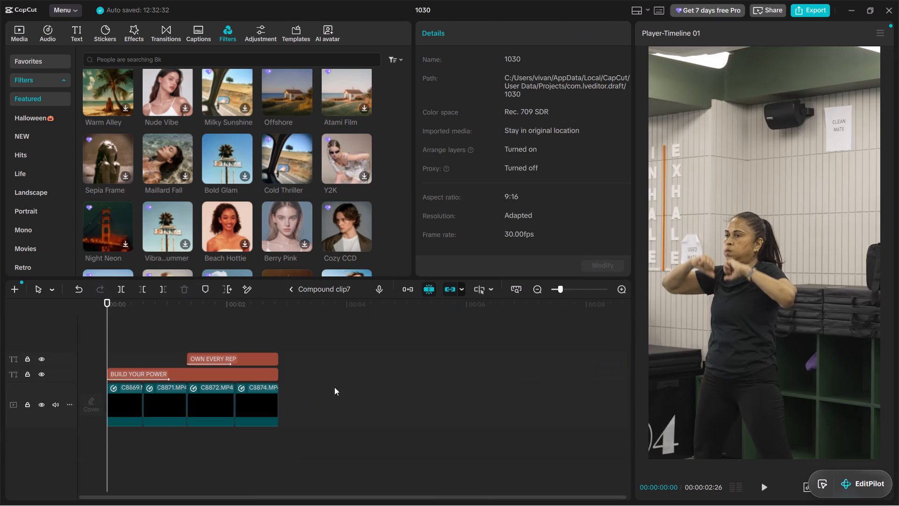
pyautogui.moveTo(346, 386); pyautogui.dragTo(107, 434)
pyautogui.click(533, 32)
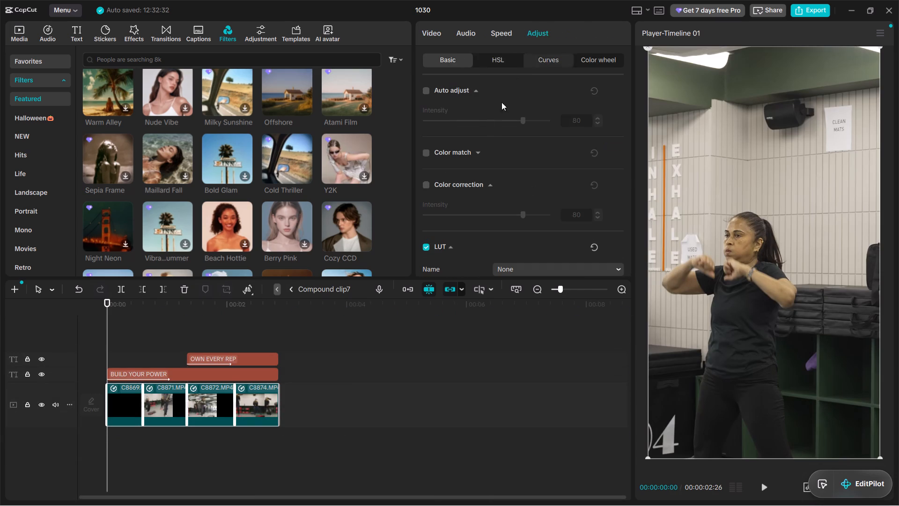
pyautogui.click(426, 94)
pyautogui.moveTo(499, 121); pyautogui.dragTo(479, 122)
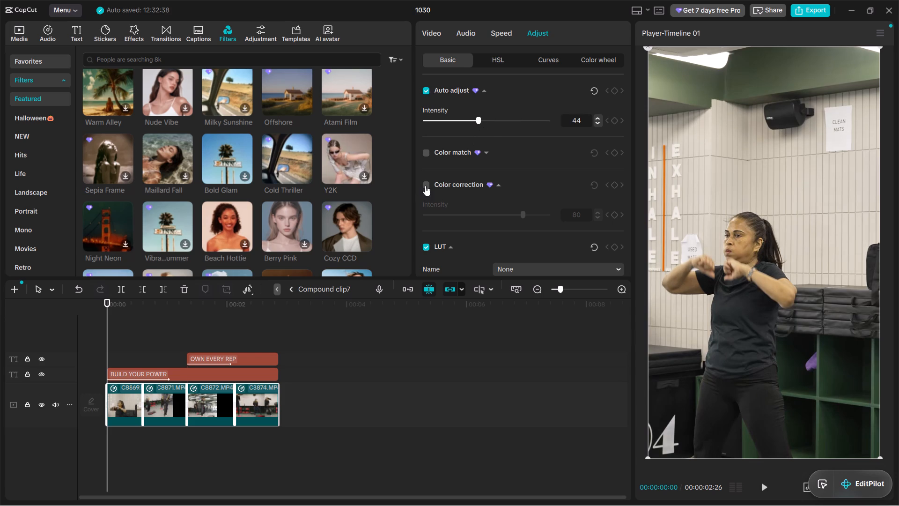
# Enable colour correction on Compound clip7's selected clips at intensity about 35 and return to the main timeline.
pyautogui.click(425, 186)
pyautogui.moveTo(455, 217); pyautogui.dragTo(473, 218)
pyautogui.moveTo(473, 218); pyautogui.dragTo(453, 229)
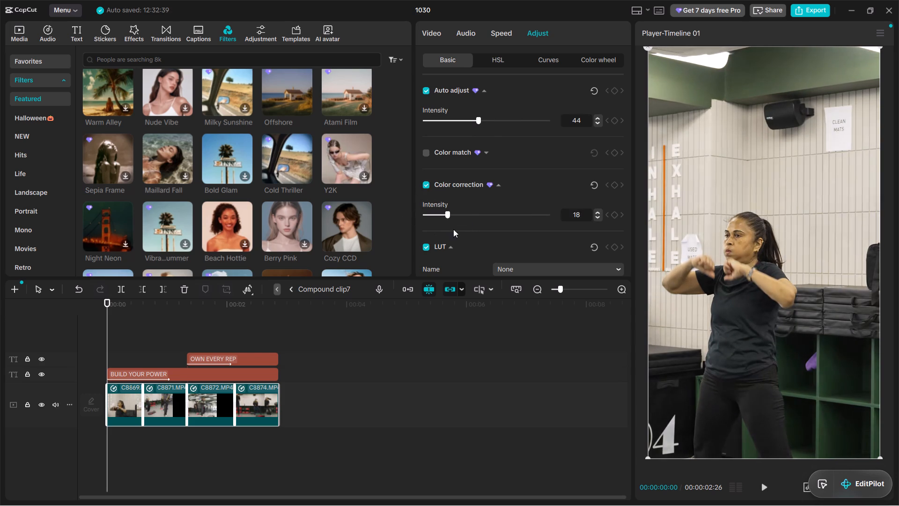
pyautogui.moveTo(453, 229); pyautogui.dragTo(490, 223)
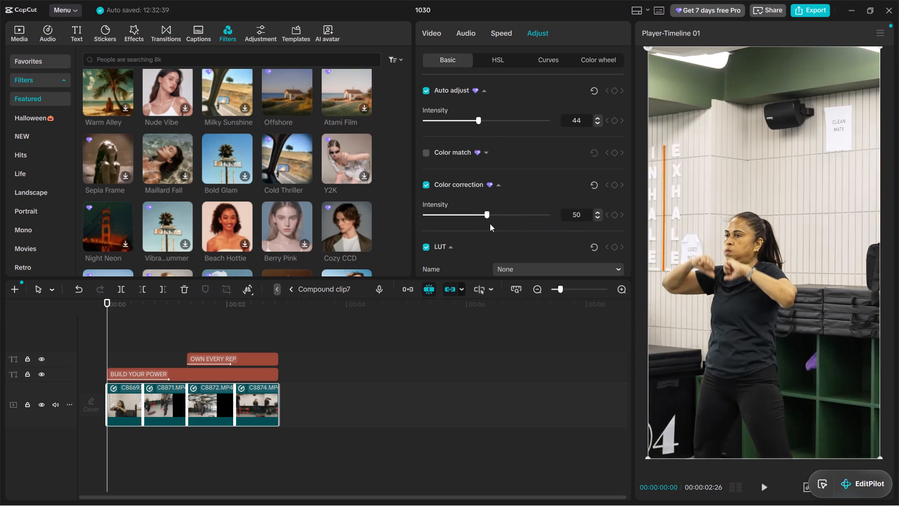
pyautogui.moveTo(490, 223); pyautogui.dragTo(468, 218)
pyautogui.moveTo(468, 218); pyautogui.dragTo(467, 217)
pyautogui.click(288, 287)
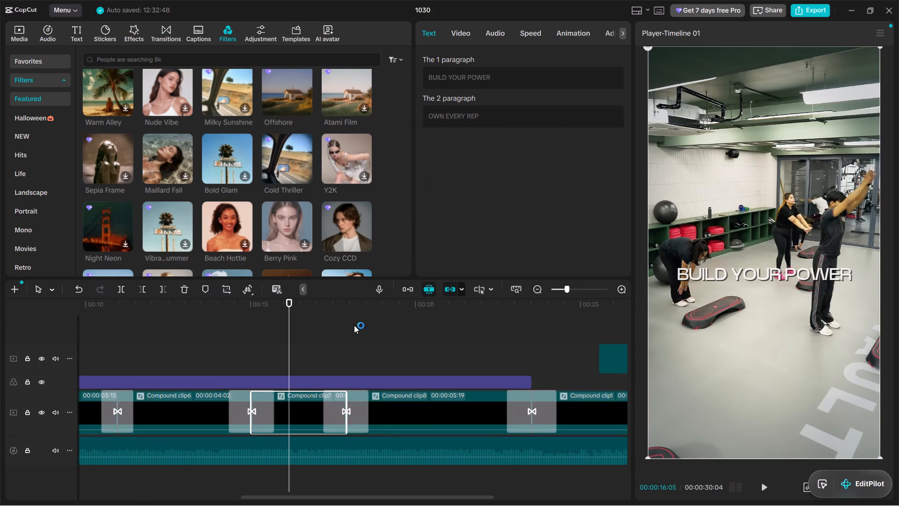
# Open Compound clip8, select its five video clips, and enable auto adjust on them at intensity 42.
pyautogui.click(293, 352)
pyautogui.moveTo(293, 352); pyautogui.dragTo(381, 366)
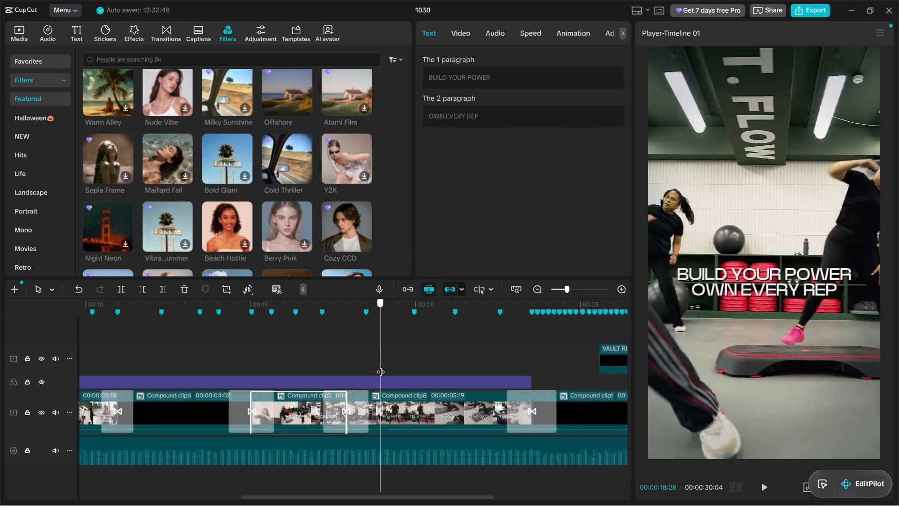
pyautogui.moveTo(381, 366); pyautogui.dragTo(393, 366)
pyautogui.keyDown('alt'); pyautogui.scroll(-1, 376, 395); pyautogui.keyUp('alt')
pyautogui.doubleClick(352, 413)
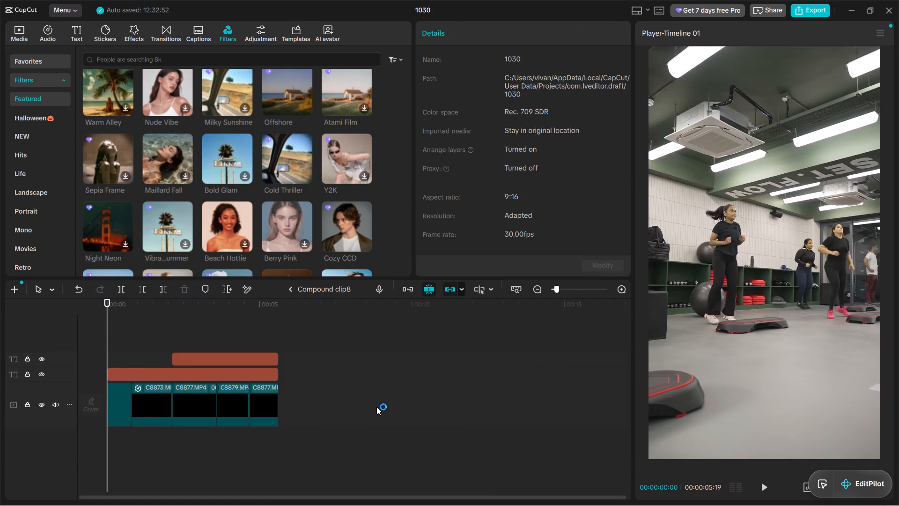
pyautogui.moveTo(362, 404); pyautogui.dragTo(44, 421)
pyautogui.click(538, 33)
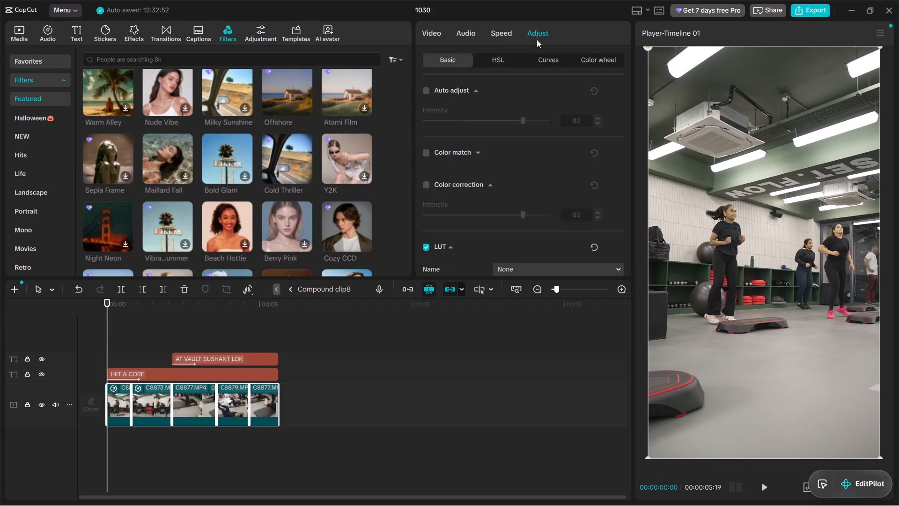
pyautogui.click(427, 89)
pyautogui.moveTo(489, 119); pyautogui.dragTo(365, 127)
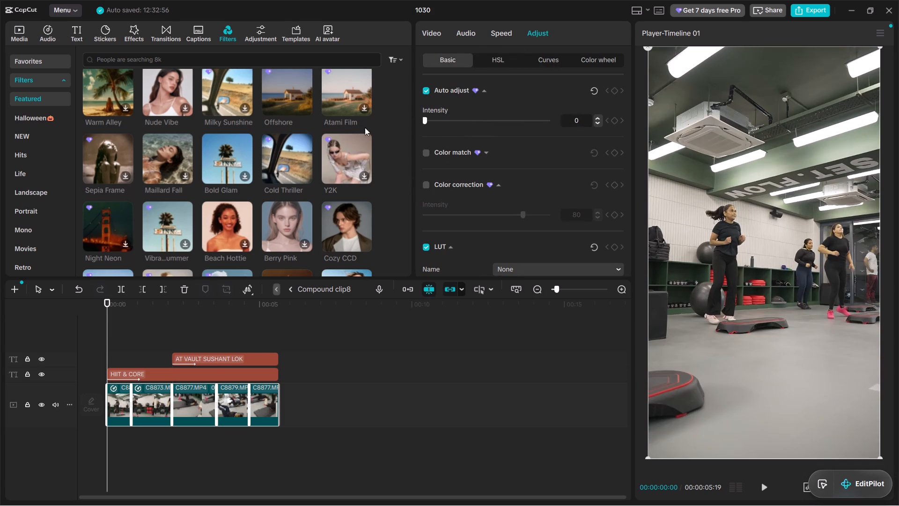
pyautogui.moveTo(365, 127); pyautogui.dragTo(477, 124)
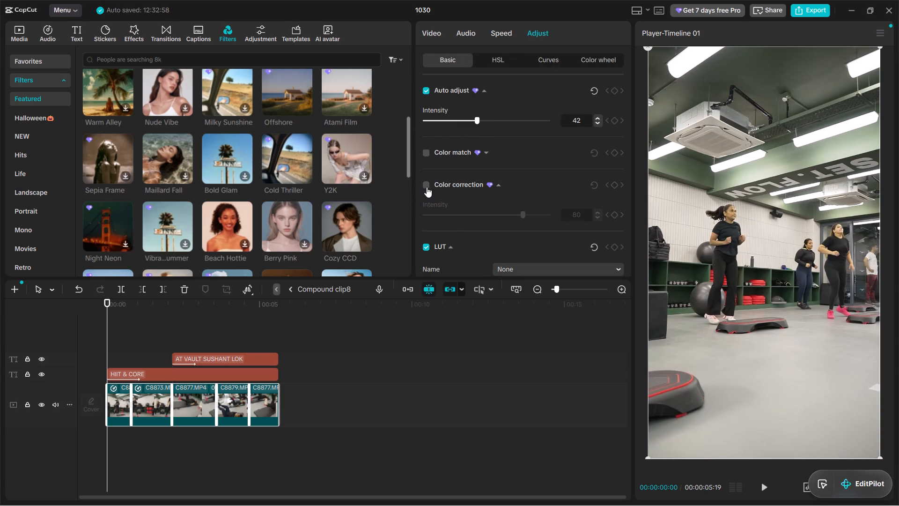
# Enable colour correction on Compound clip8's selected clips at intensity 30 and return to the main timeline.
pyautogui.click(427, 187)
pyautogui.moveTo(476, 216); pyautogui.dragTo(463, 216)
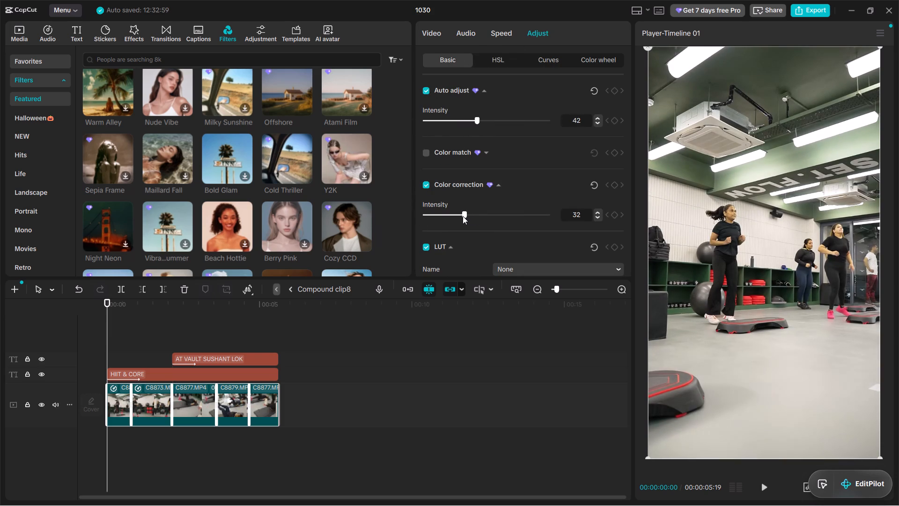
pyautogui.moveTo(463, 216); pyautogui.dragTo(462, 216)
pyautogui.click(289, 288)
# Select everything on the main timeline and combine it into a single compound clip.
pyautogui.click(457, 343)
pyautogui.click(448, 343)
pyautogui.click(396, 343)
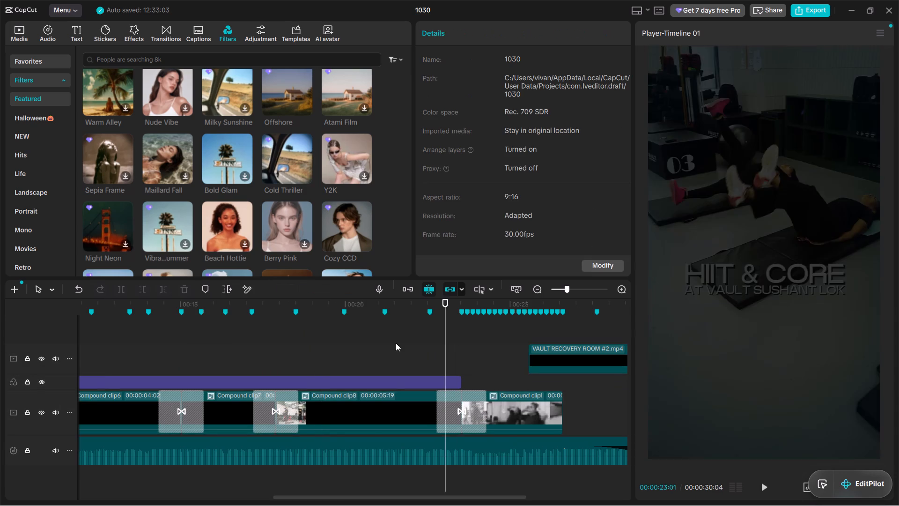
pyautogui.hotkey('ctrl', 'a')
pyautogui.keyDown('alt'); pyautogui.scroll(-6, 395, 405); pyautogui.keyUp('alt')
pyautogui.keyDown('alt'); pyautogui.scroll(4, 378, 402); pyautogui.keyUp('alt')
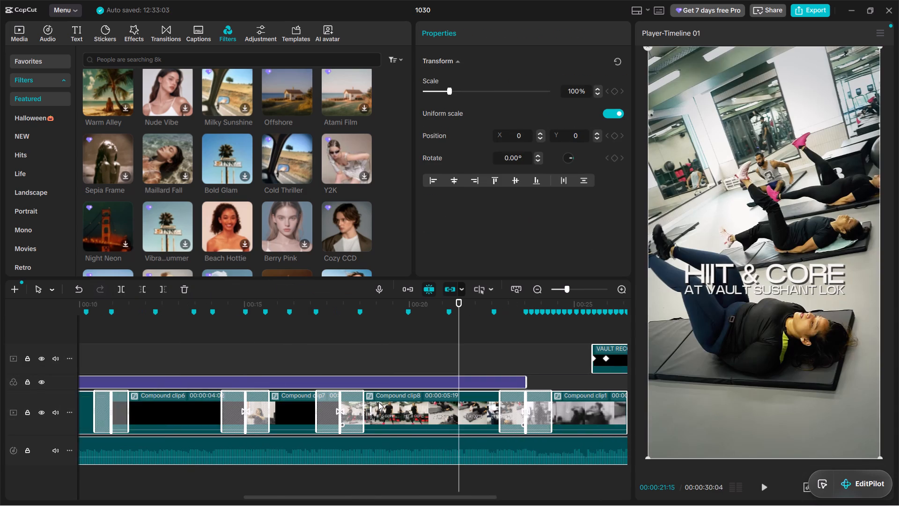
pyautogui.rightClick(428, 412)
pyautogui.click(485, 326)
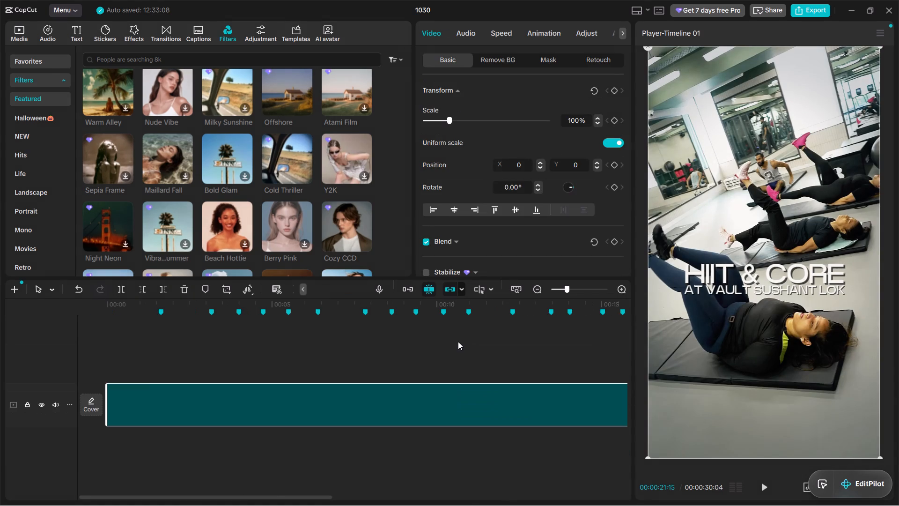
# Enable motion blur on the new full-length compound clip with blur 25 and blend 23.
pyautogui.scroll(-7, 498, 151)
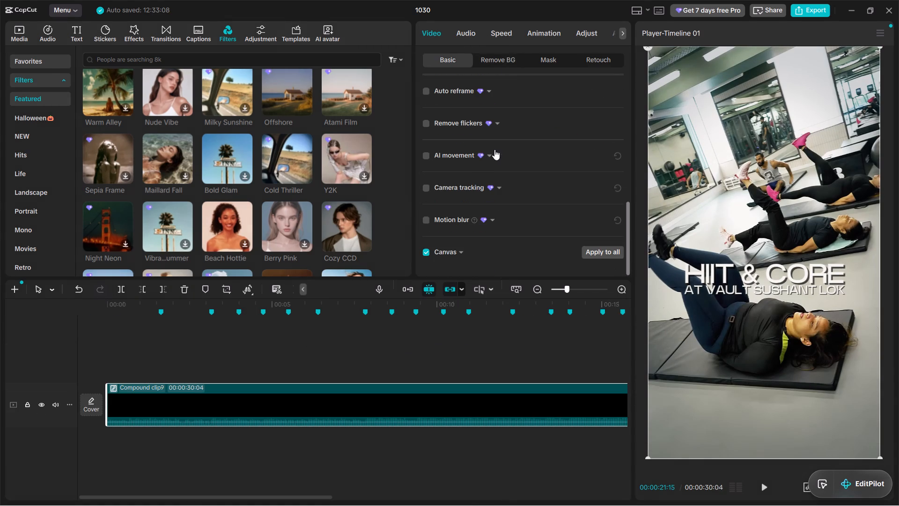
pyautogui.scroll(-1, 488, 155)
pyautogui.click(425, 222)
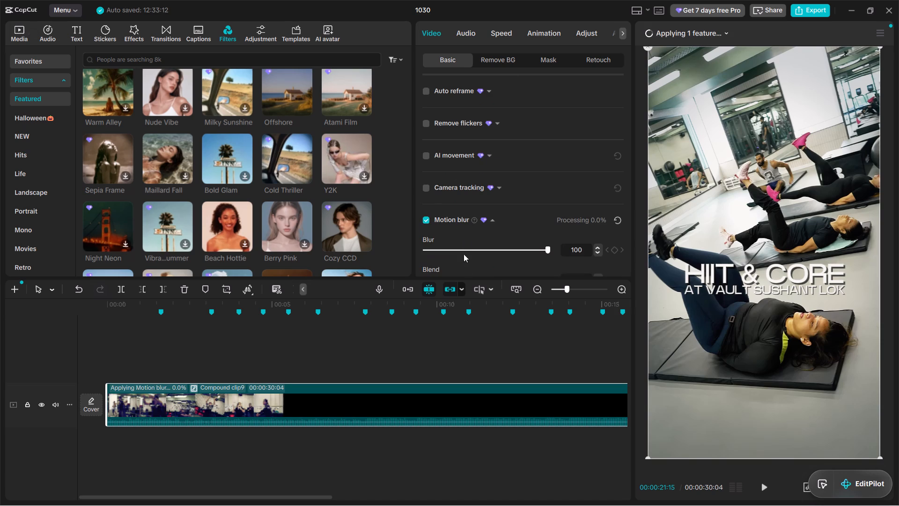
pyautogui.moveTo(464, 254); pyautogui.dragTo(391, 252)
pyautogui.scroll(-1, 457, 239)
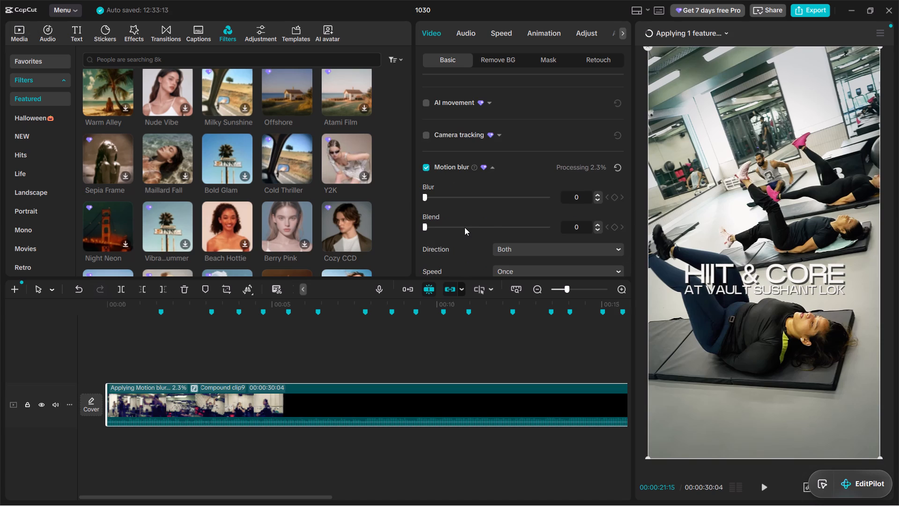
pyautogui.click(457, 202)
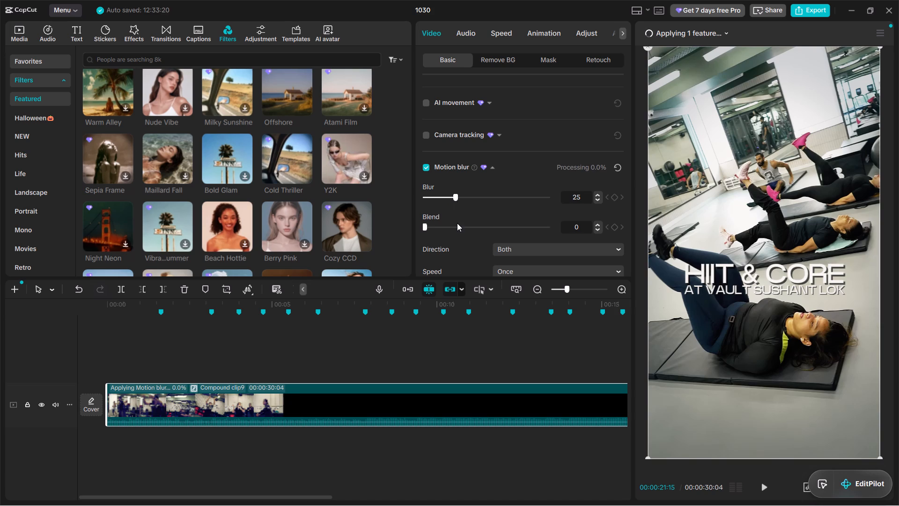
pyautogui.click(457, 223)
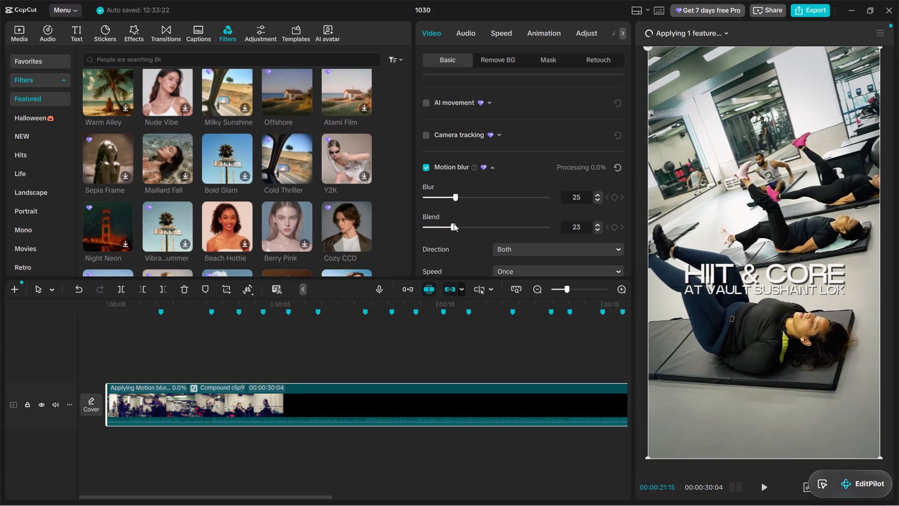